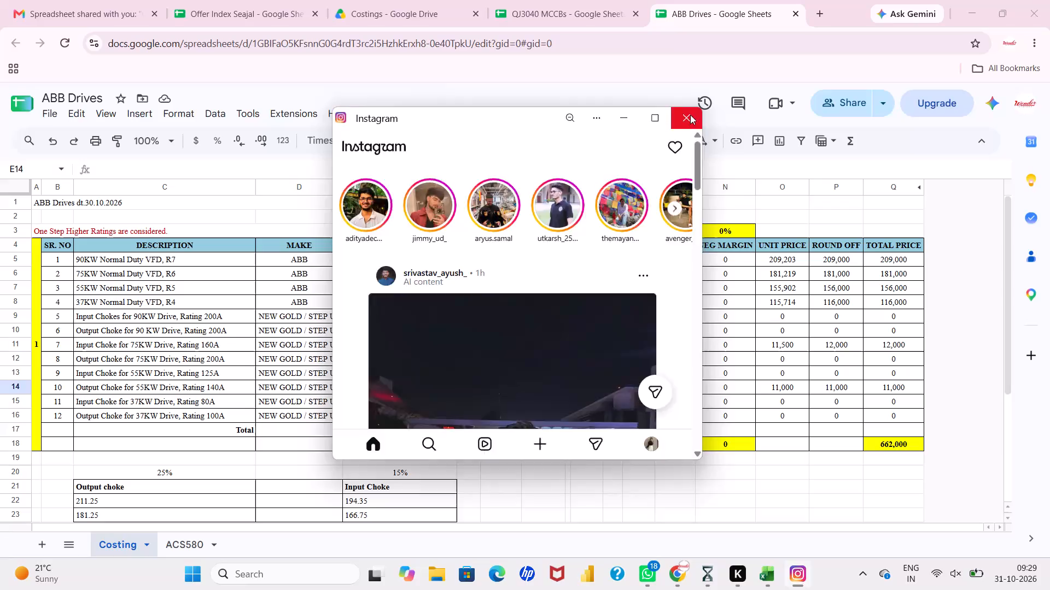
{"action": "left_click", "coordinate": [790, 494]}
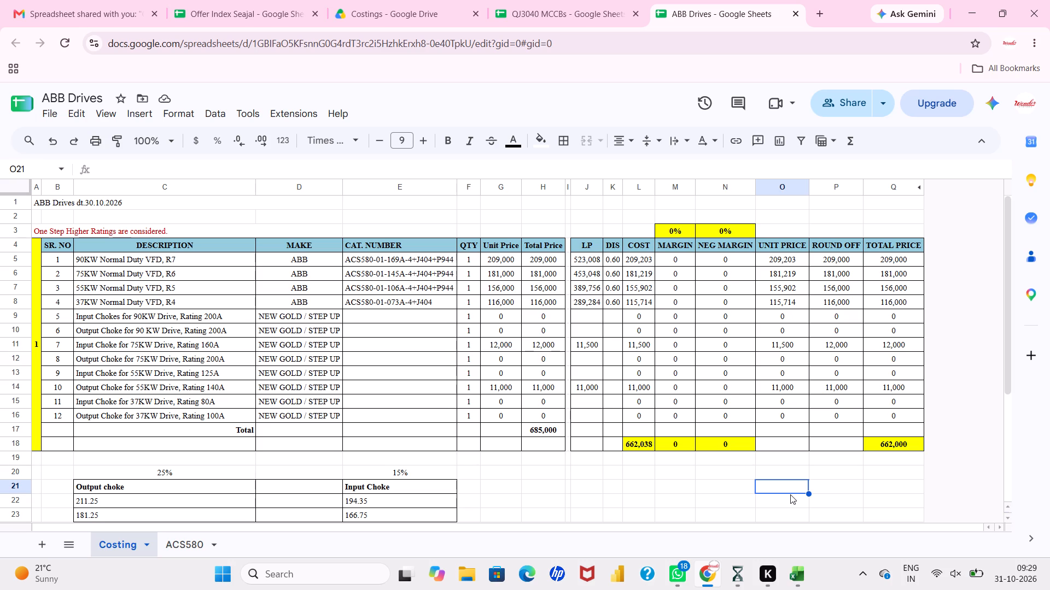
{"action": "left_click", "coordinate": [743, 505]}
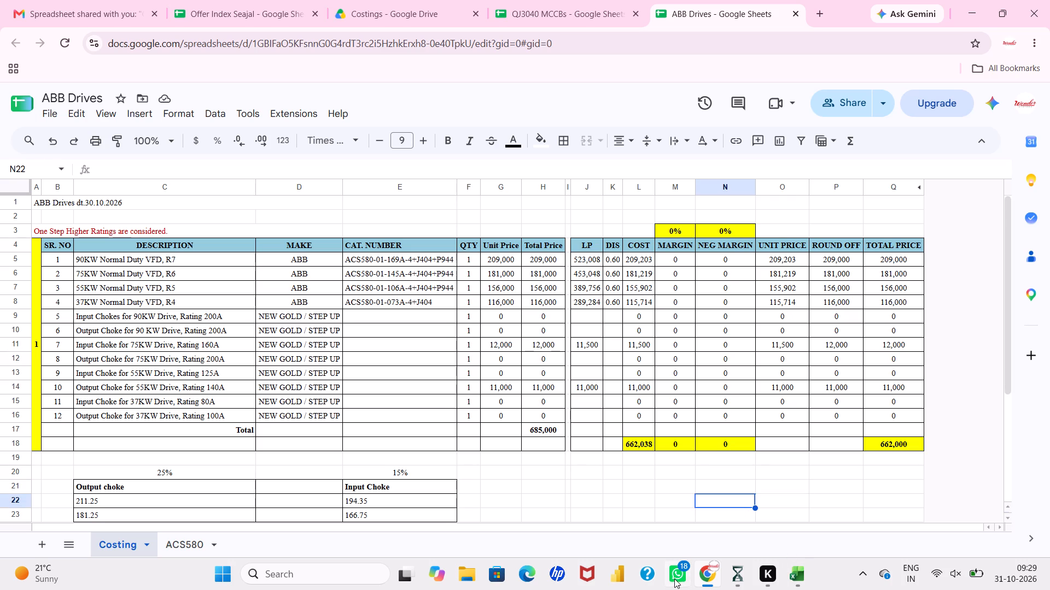
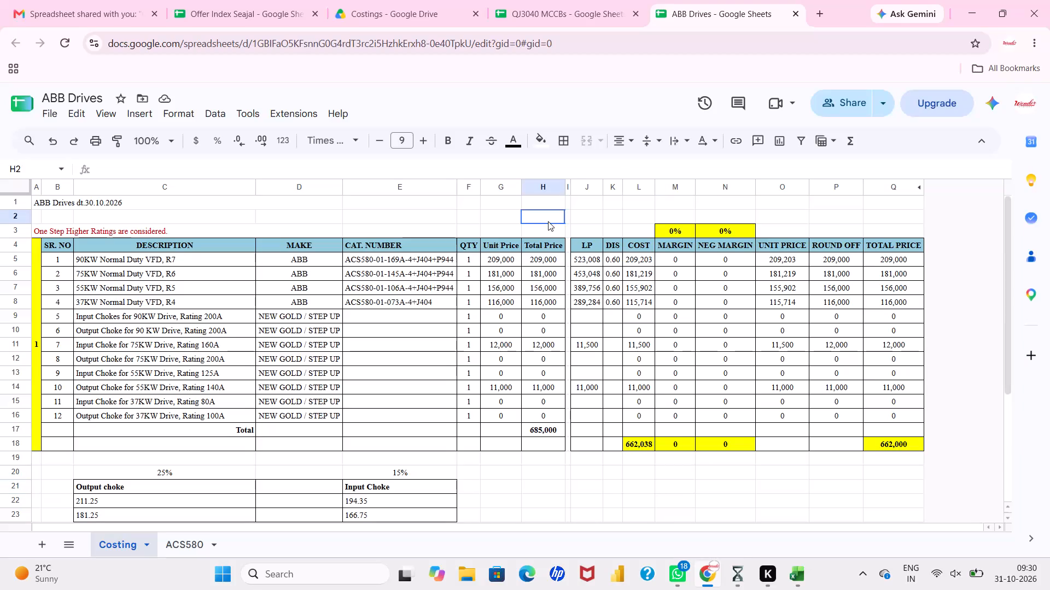
Increase the height of row 3, holding the note "One Step Higher Ratings are considered.", to about four times its size.
{"action": "scroll", "coordinate": [548, 221], "scroll_direction": "up", "scroll_amount": 1}
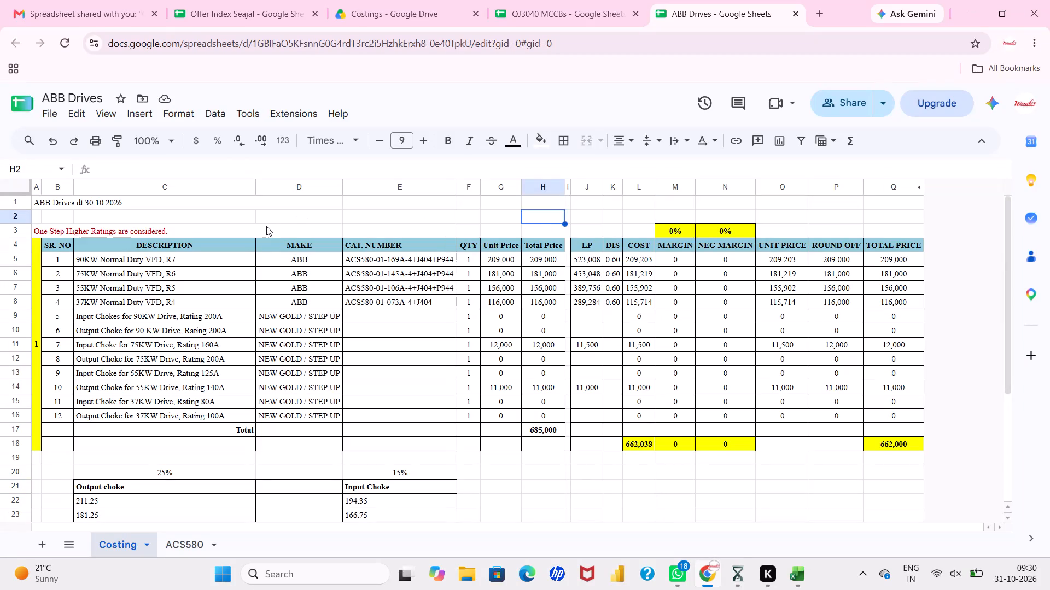
{"action": "left_click", "coordinate": [266, 226]}
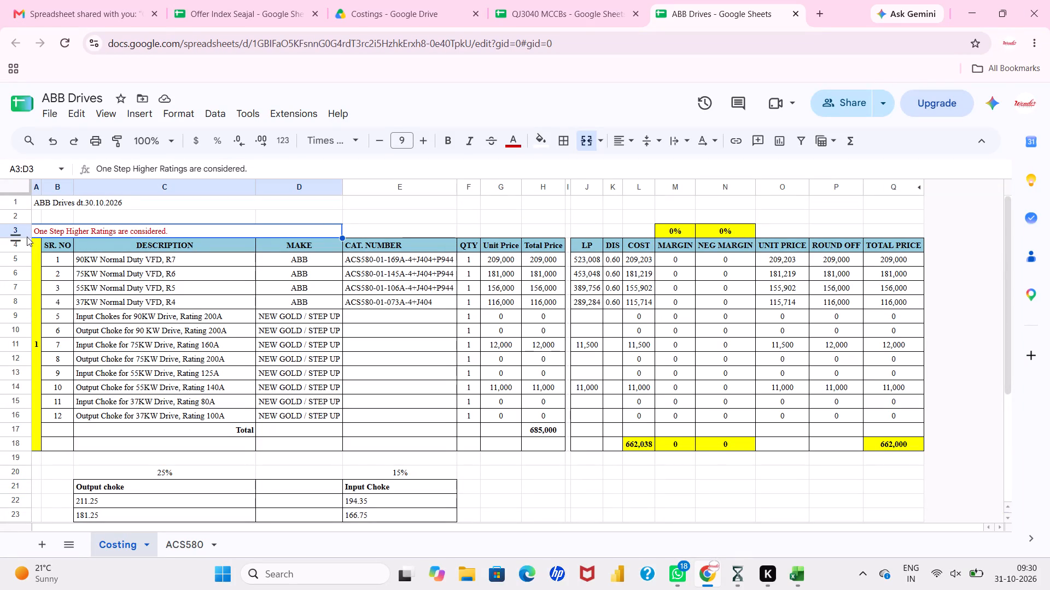
{"action": "left_click_drag", "start_coordinate": [17, 238], "coordinate": [16, 282]}
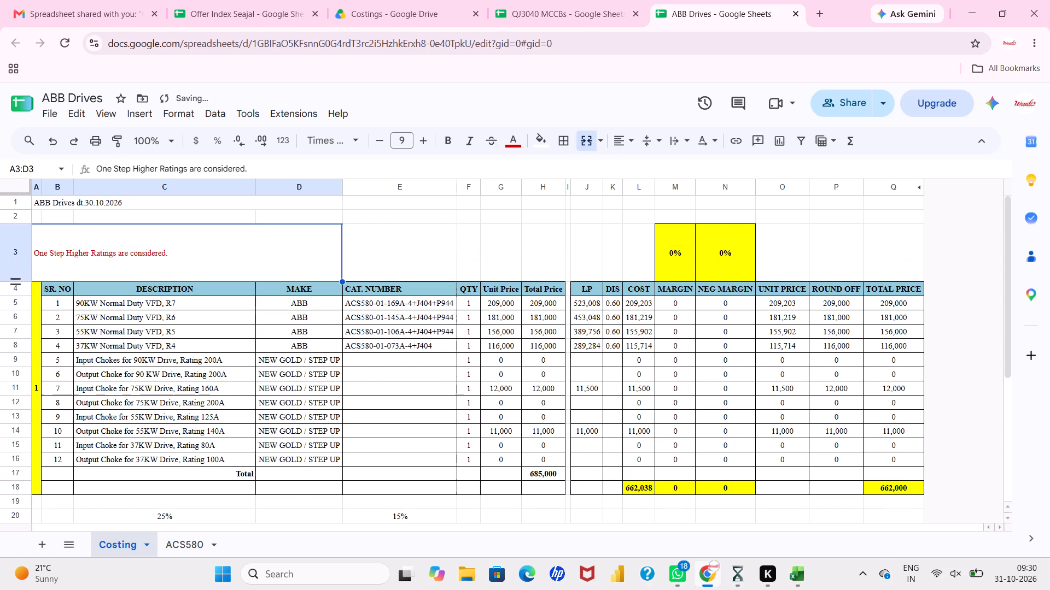
Compare the note above the Costing table with the ACS580 sheet, and fit Costing row 3's height to its note text.
{"action": "left_click", "coordinate": [61, 255]}
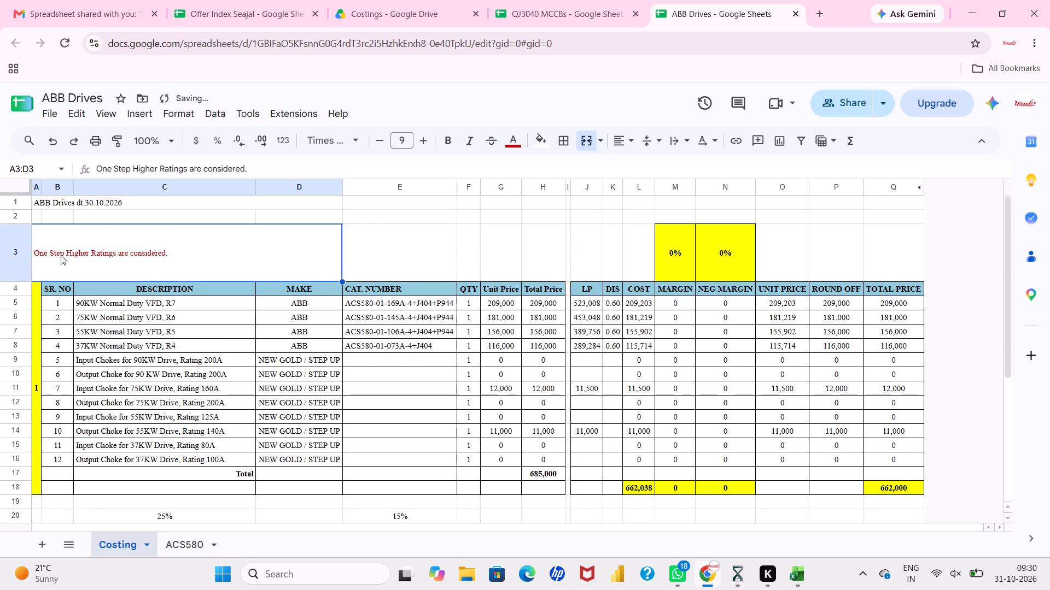
{"action": "left_click", "coordinate": [187, 545]}
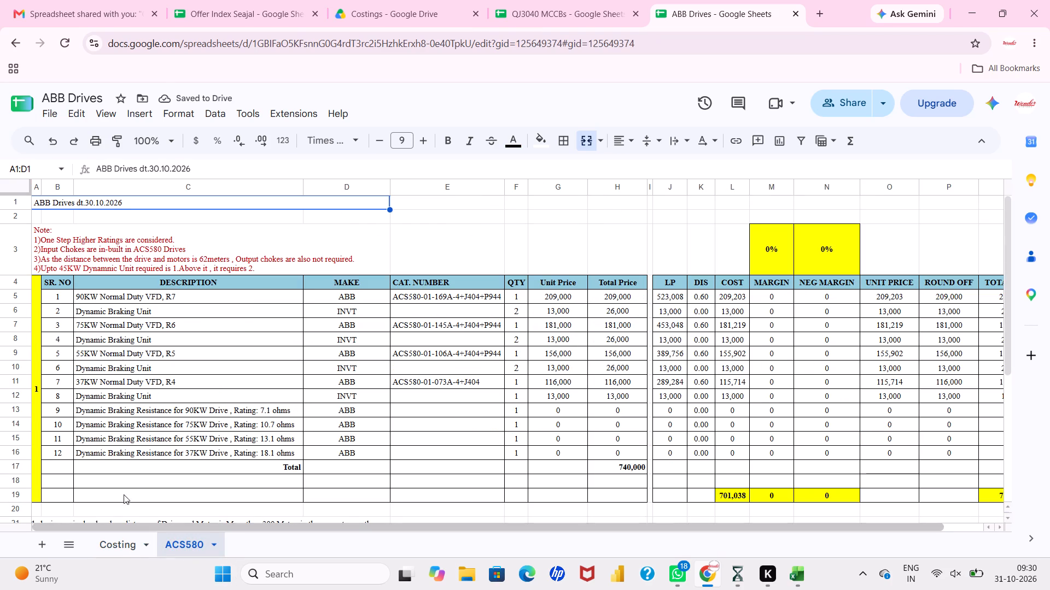
{"action": "left_click", "coordinate": [125, 537]}
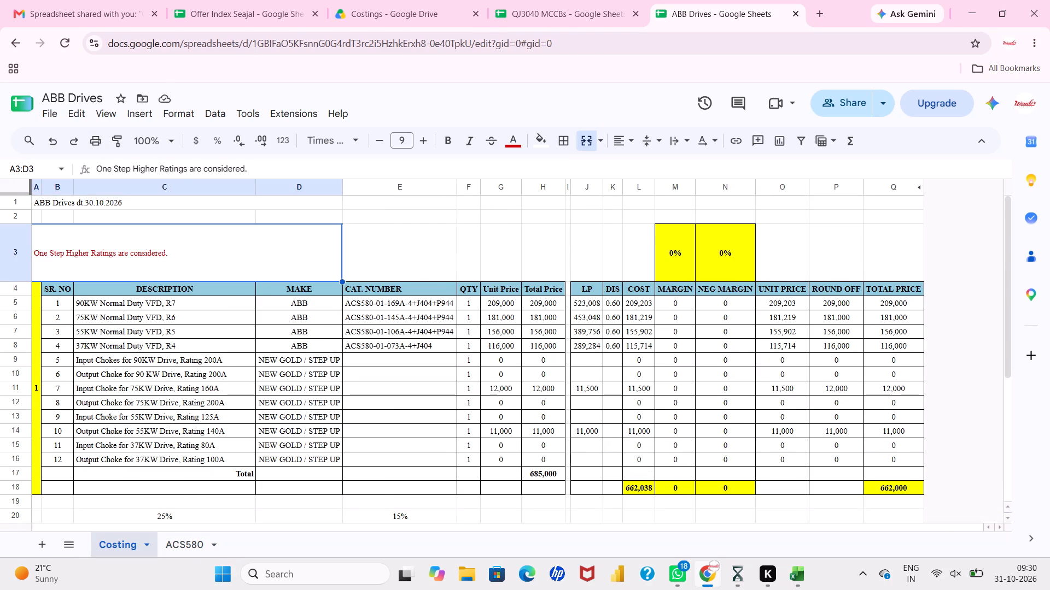
{"action": "double_click", "coordinate": [18, 281]}
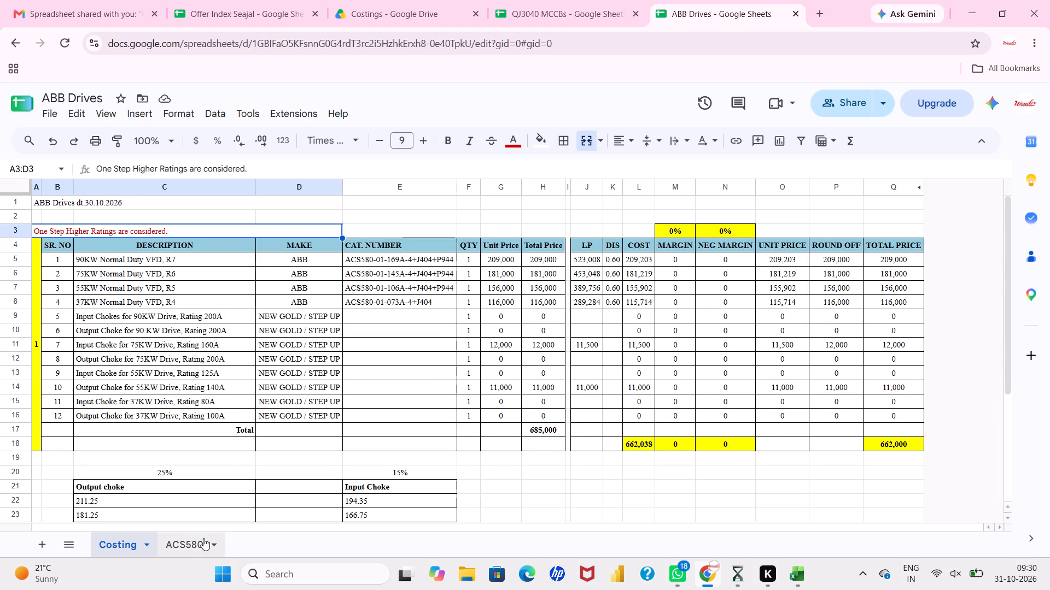
Return to the ACS580 sheet and go to the MAKE column cell in the Total row.
{"action": "left_click", "coordinate": [189, 533]}
{"action": "left_click", "coordinate": [345, 472]}
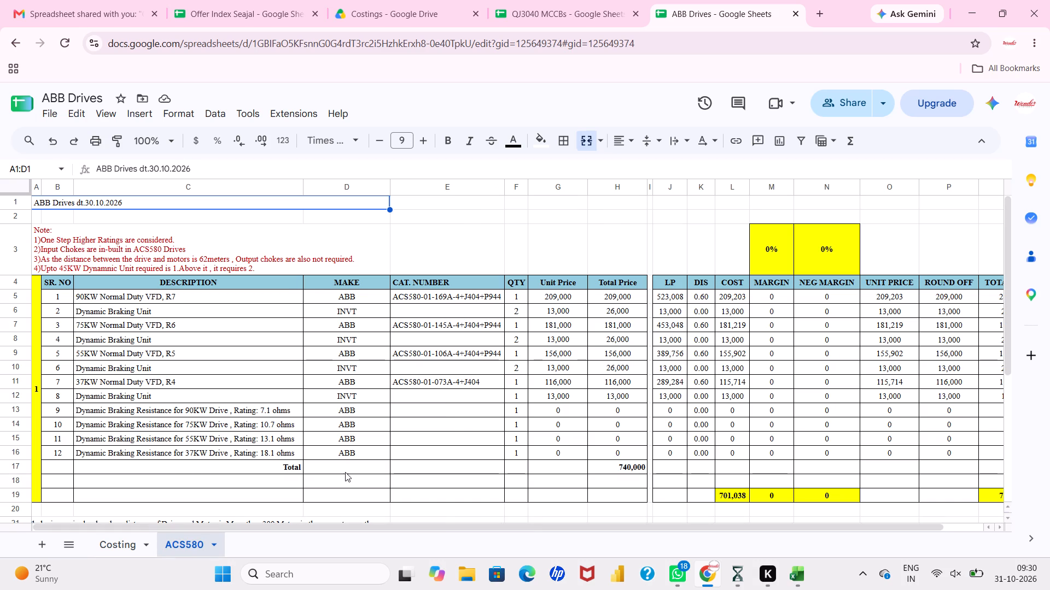
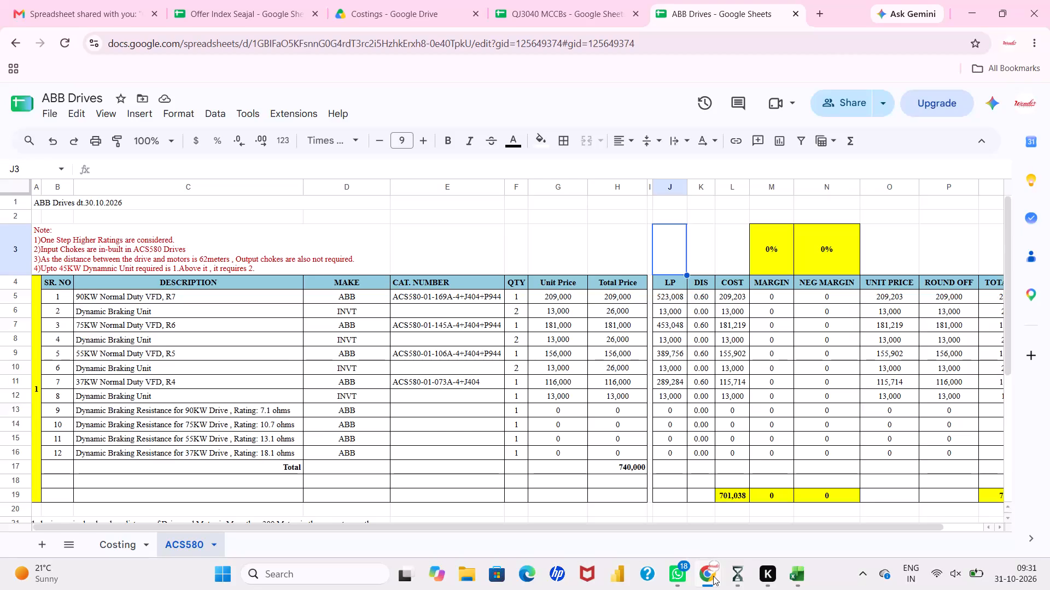
Add a full stop after "Input Chokes are in-built in ACS580 Drives" in the row 3 note.
{"action": "left_click", "coordinate": [542, 224]}
{"action": "scroll", "coordinate": [542, 224], "scroll_direction": "up", "scroll_amount": 1}
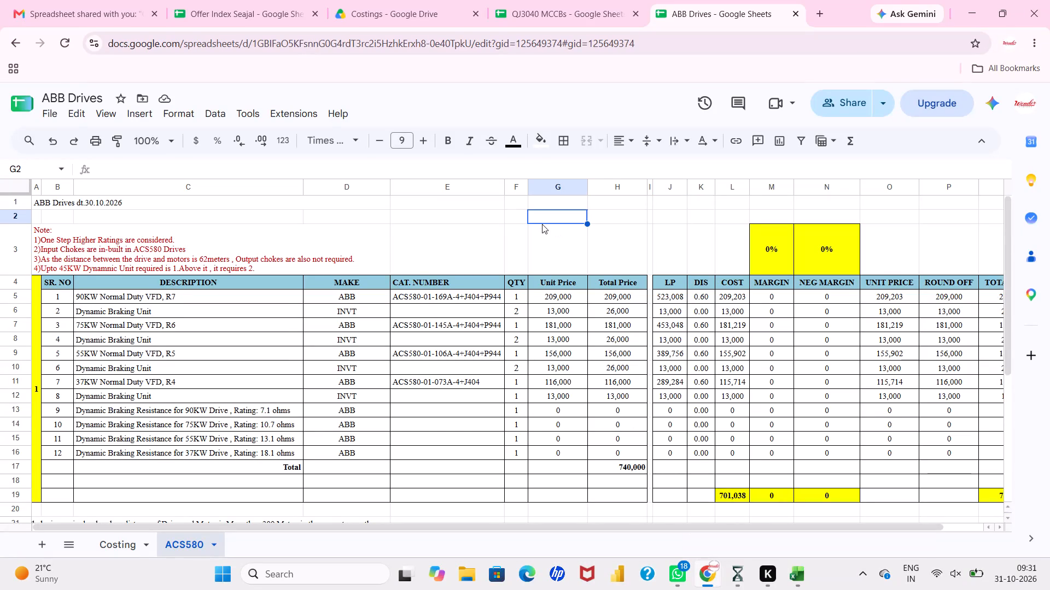
{"action": "scroll", "coordinate": [542, 224], "scroll_direction": "up", "scroll_amount": 1}
{"action": "left_click", "coordinate": [387, 250]}
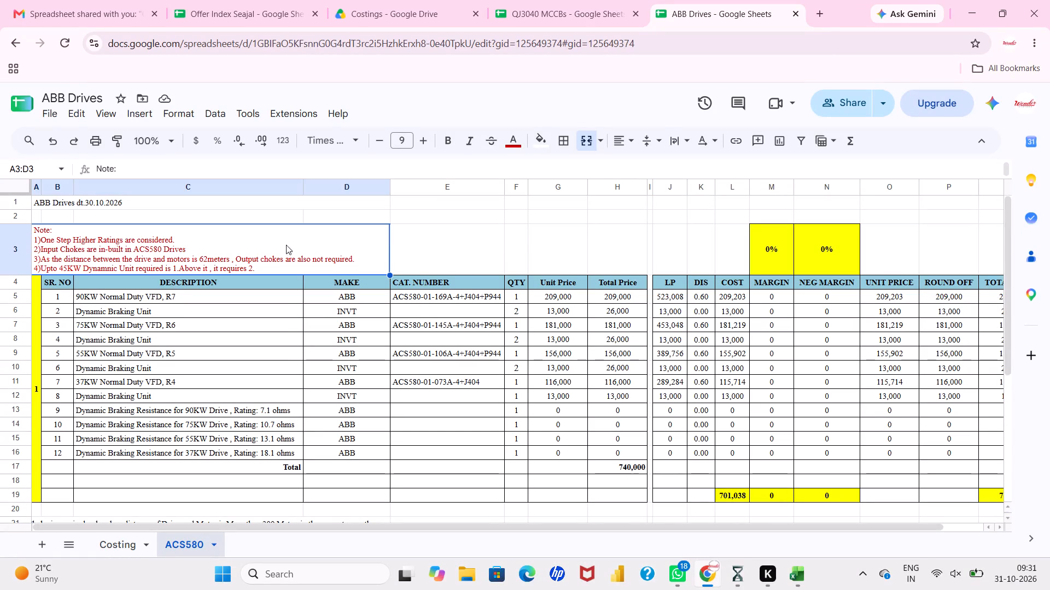
{"action": "double_click", "coordinate": [221, 252]}
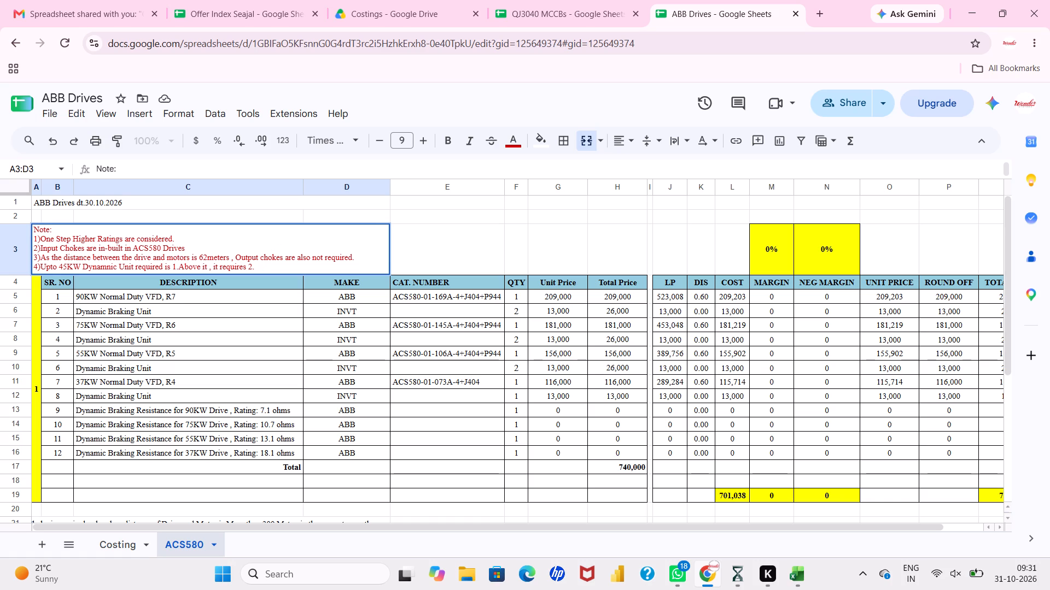
{"action": "left_click", "coordinate": [208, 250]}
{"action": "key", "text": "period"}
{"action": "key", "text": "Return"}
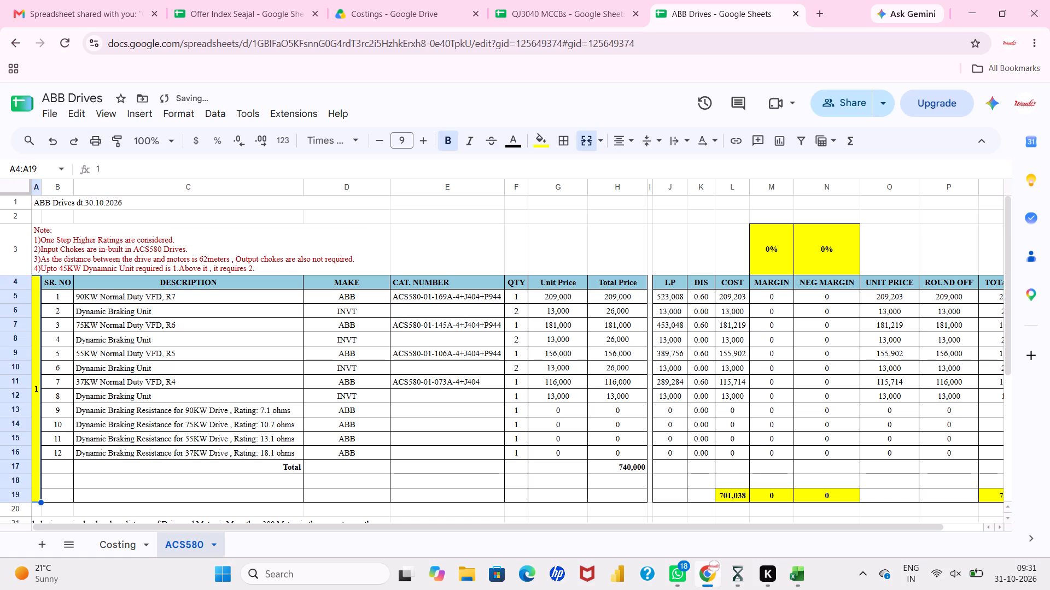
Examine the rest of the ACS580 sheet, including the output choke remark in row 21 below the table.
{"action": "left_click", "coordinate": [319, 312]}
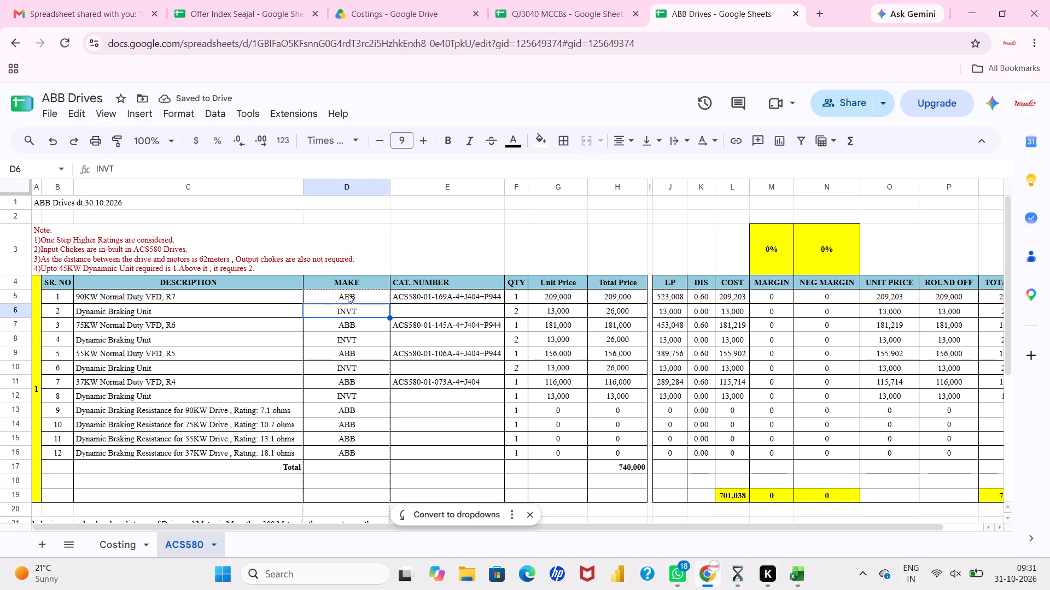
{"action": "left_click", "coordinate": [413, 446]}
{"action": "scroll", "coordinate": [413, 446], "scroll_direction": "down", "scroll_amount": 1}
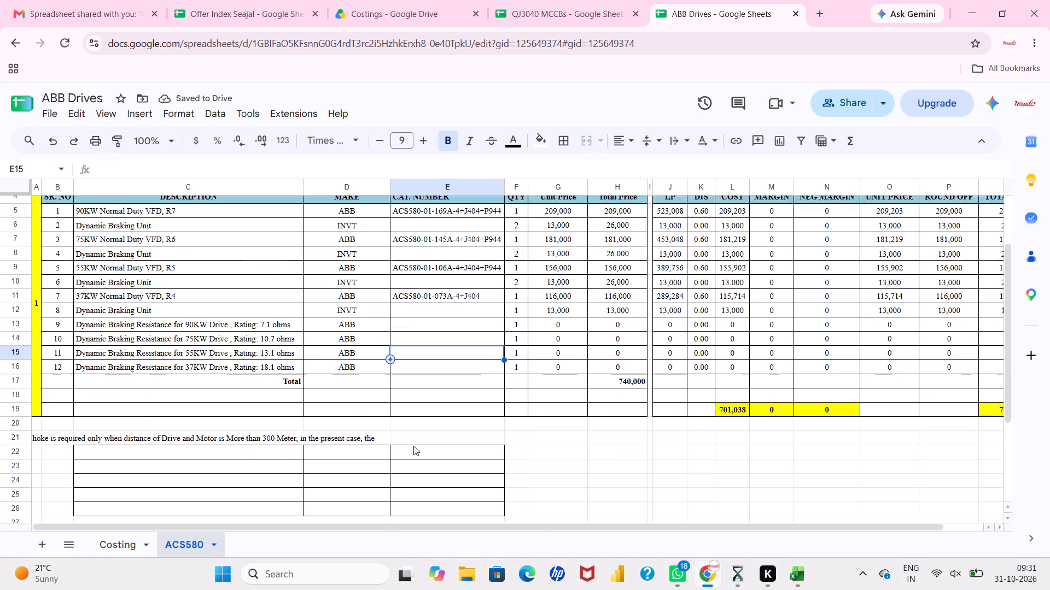
{"action": "scroll", "coordinate": [413, 446], "scroll_direction": "down", "scroll_amount": 1}
{"action": "scroll", "coordinate": [413, 446], "scroll_direction": "up", "scroll_amount": 1}
{"action": "scroll", "coordinate": [413, 446], "scroll_direction": "right", "scroll_amount": 1}
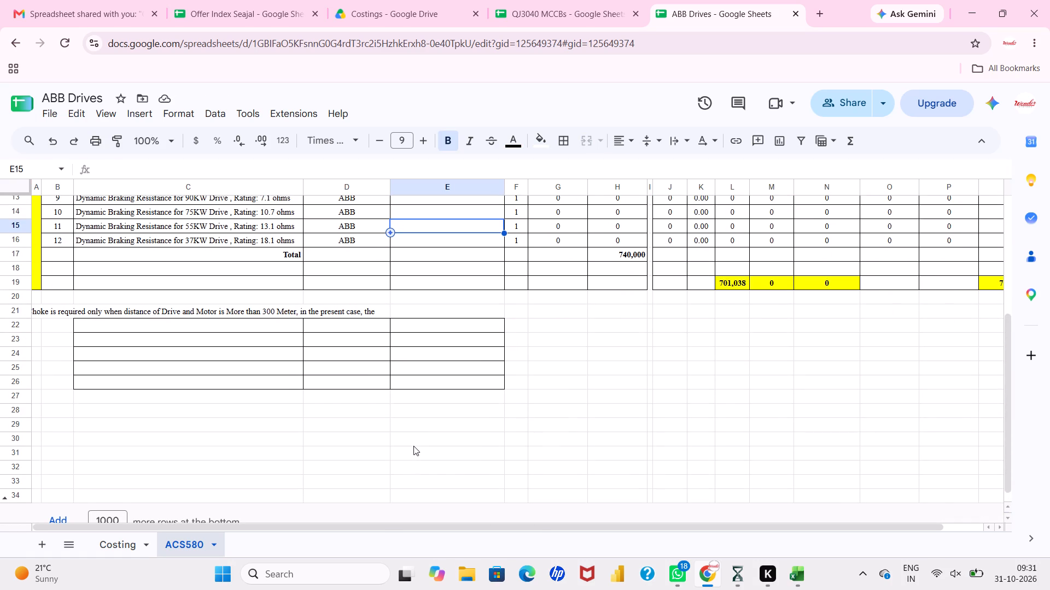
{"action": "scroll", "coordinate": [413, 446], "scroll_direction": "right", "scroll_amount": 1}
{"action": "left_click", "coordinate": [287, 314]}
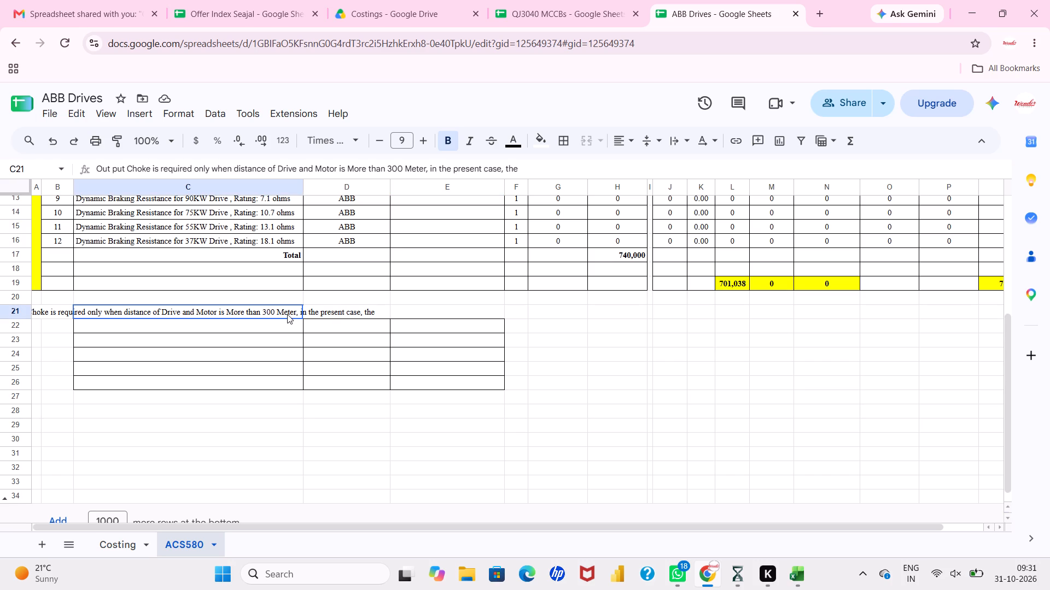
{"action": "left_click", "coordinate": [346, 411]}
{"action": "scroll", "coordinate": [346, 411], "scroll_direction": "up", "scroll_amount": 1}
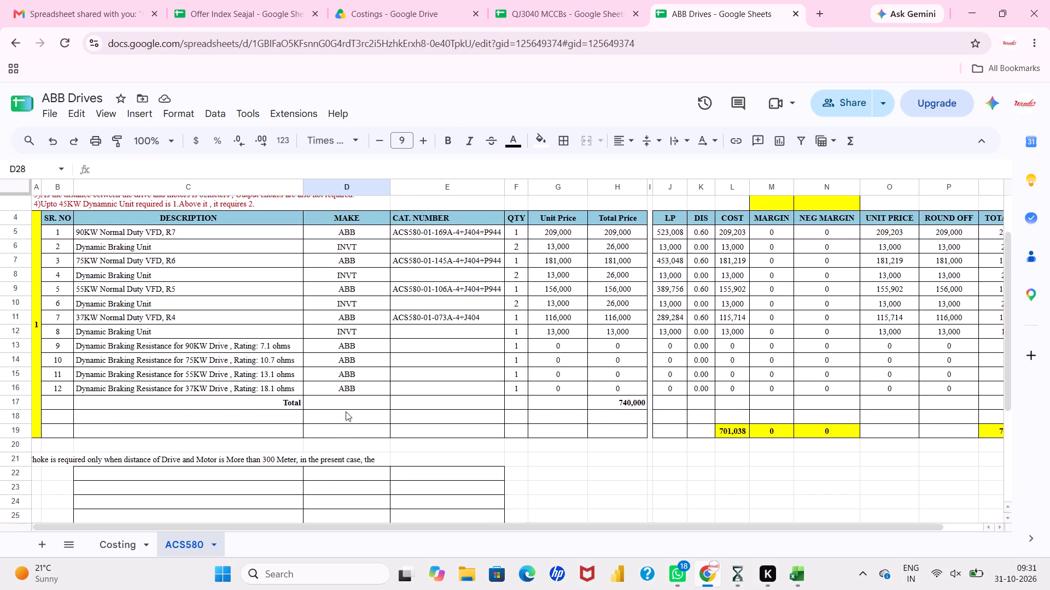
{"action": "scroll", "coordinate": [346, 411], "scroll_direction": "up", "scroll_amount": 1}
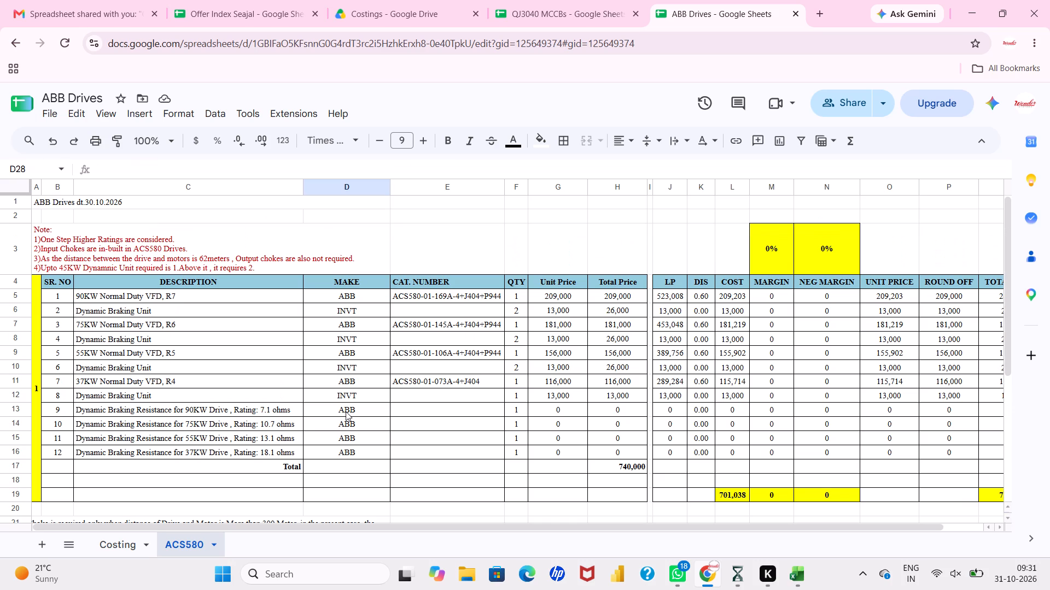
Correct point 4 of the row 3 note so the unit reads "Dynamic Braking Unit".
{"action": "left_click", "coordinate": [179, 269]}
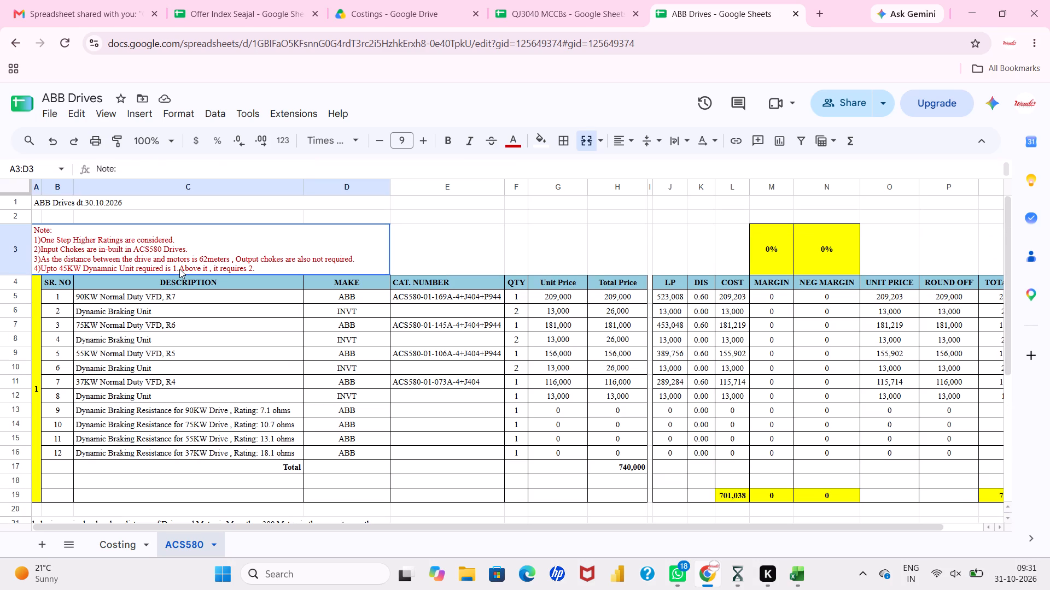
{"action": "double_click", "coordinate": [116, 265]}
{"action": "left_click", "coordinate": [113, 268]}
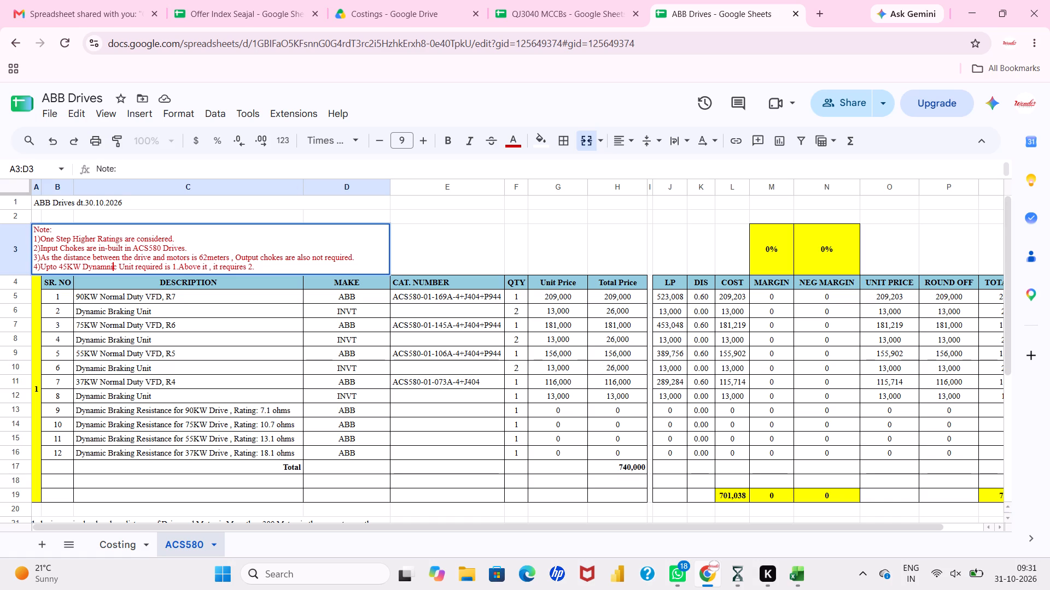
{"action": "key", "text": "BackSpace"}
{"action": "key", "text": "BackSpace"}
{"action": "key", "text": "BackSpace"}
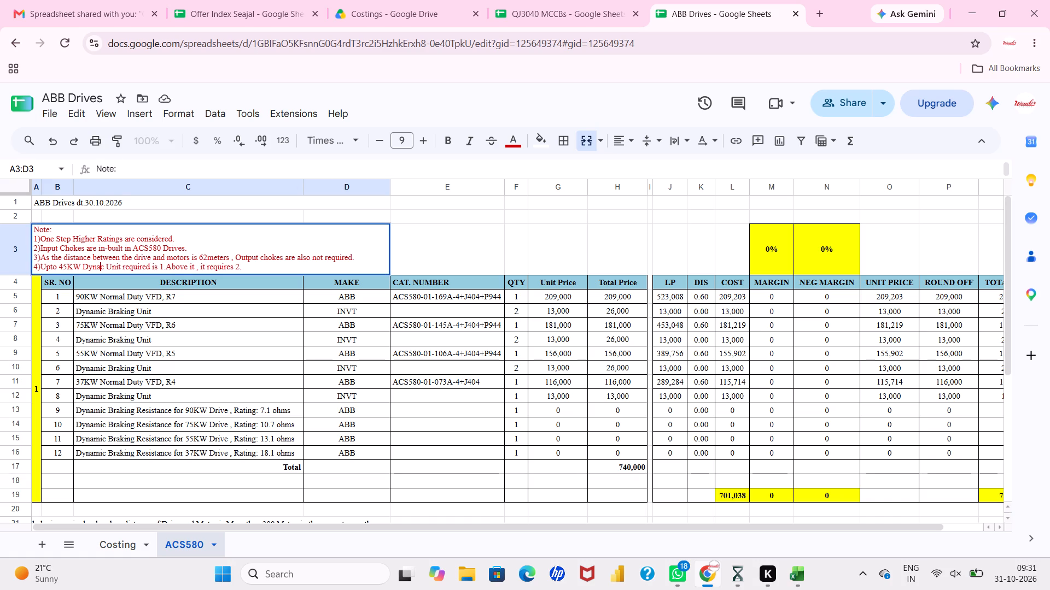
{"action": "type", "text": "mi"}
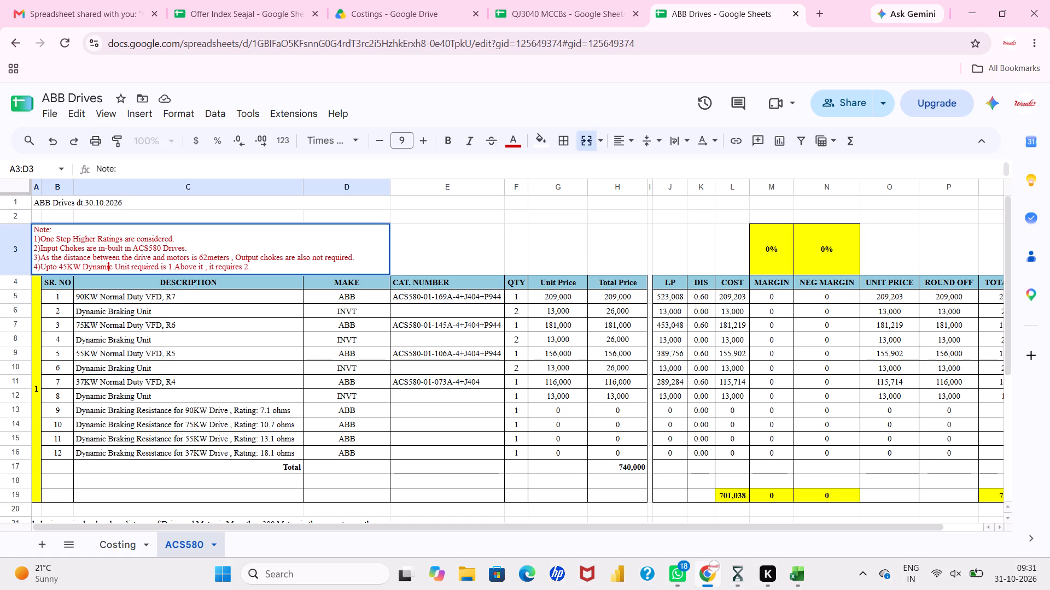
{"action": "key", "text": "Right"}
{"action": "key", "text": "space"}
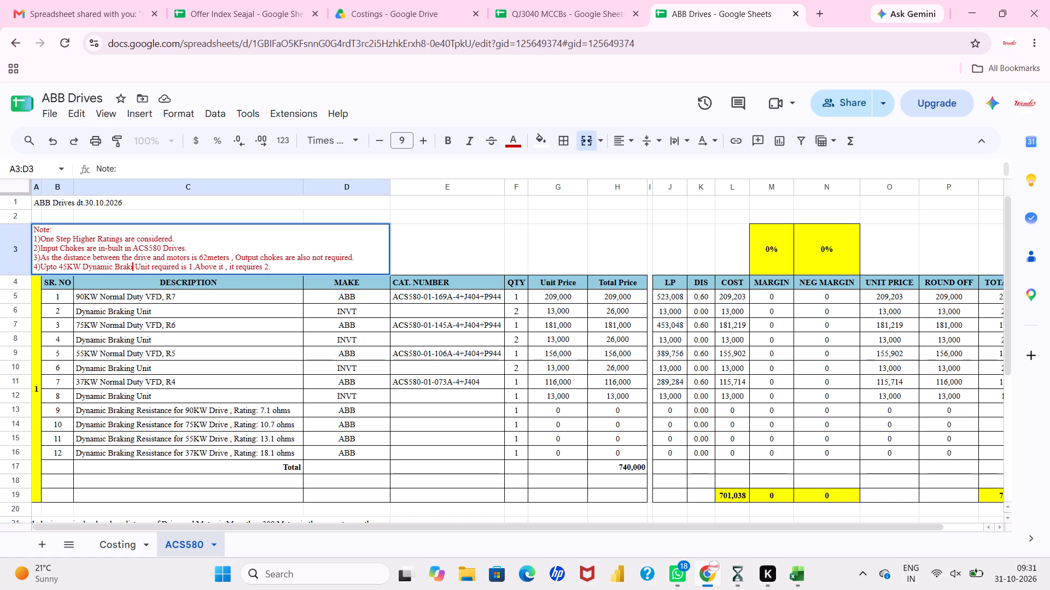
{"action": "key", "text": "Return"}
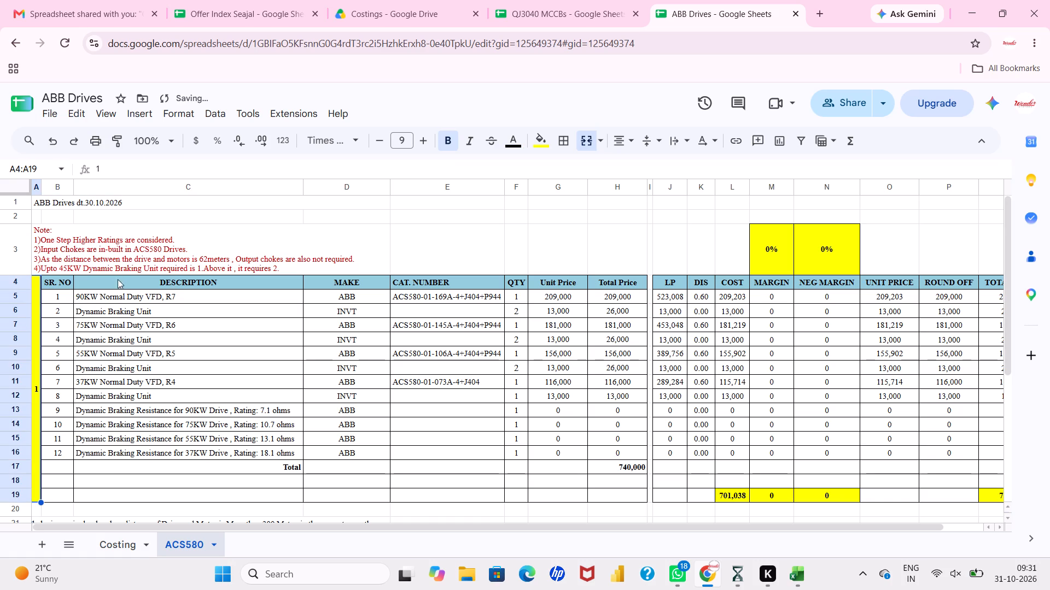
{"action": "left_click", "coordinate": [215, 254]}
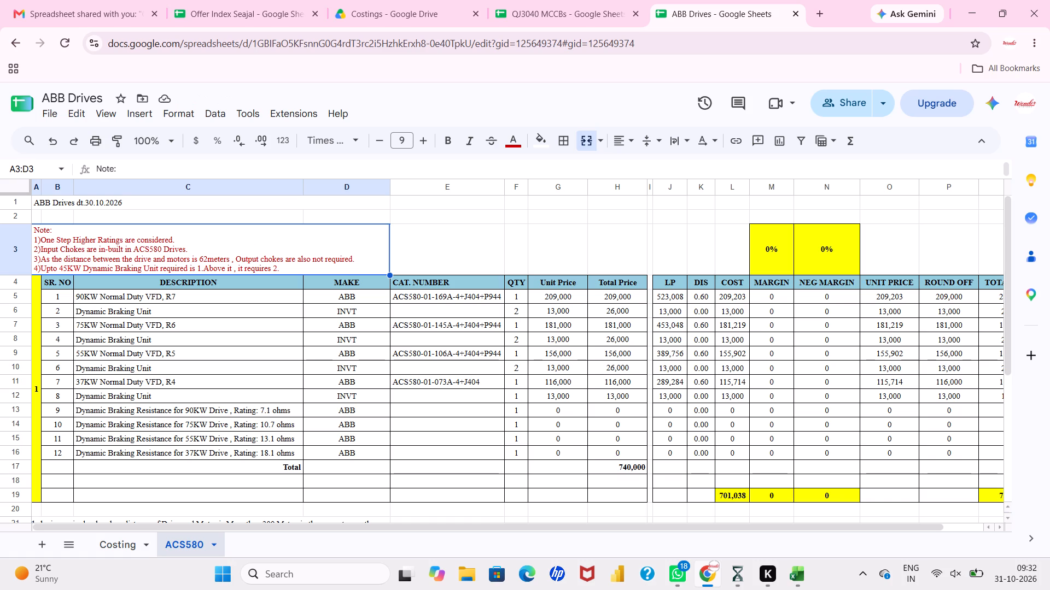
Leave the row 3 note and select the empty cell E3 above the CAT. NUMBER header.
{"action": "left_click", "coordinate": [449, 272]}
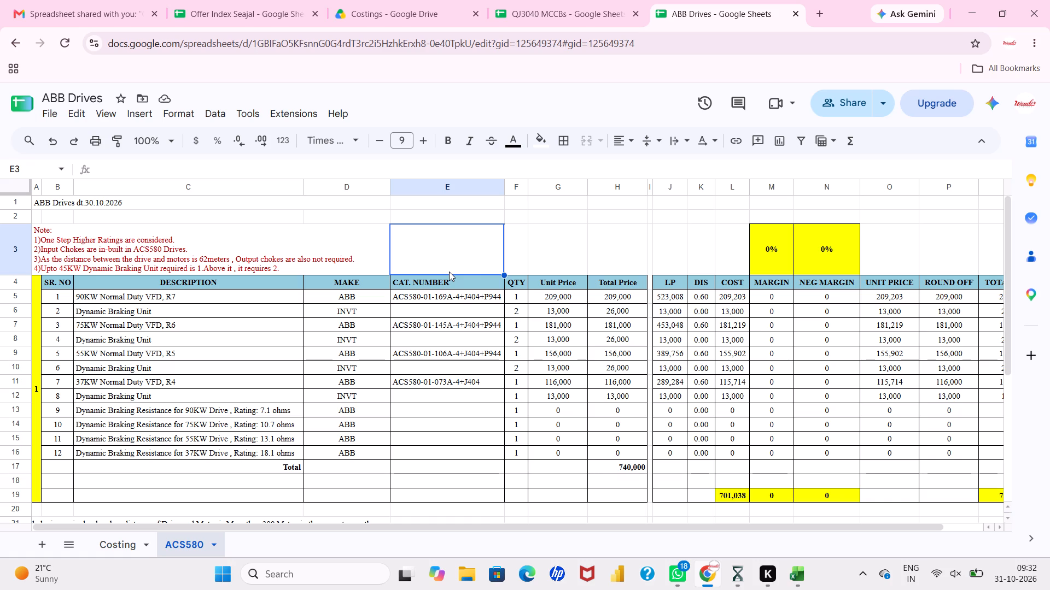
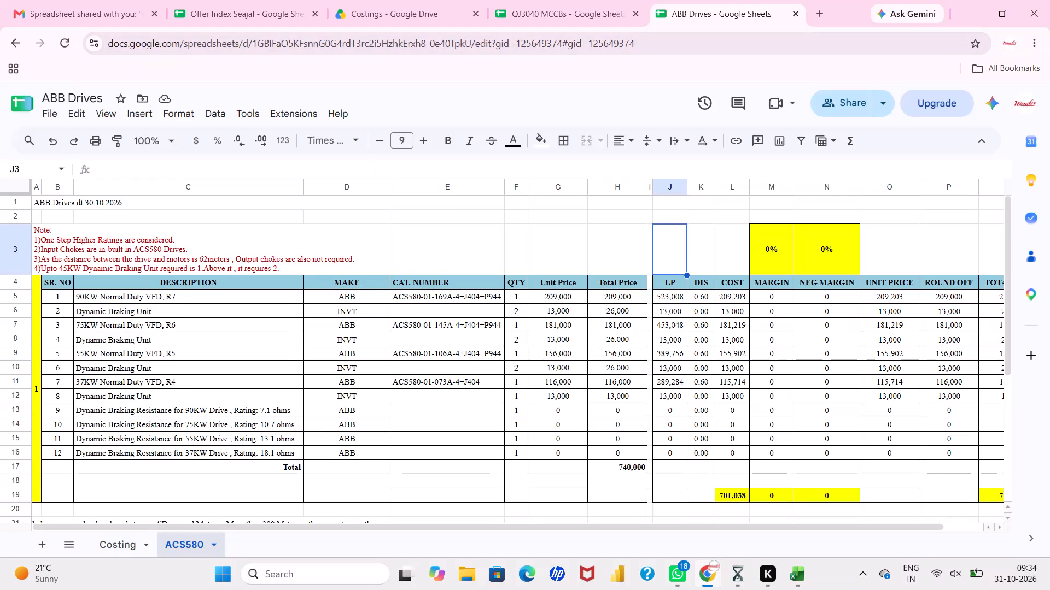
Switch to the Instagram app and open its direct messages.
{"action": "left_click", "coordinate": [365, 575]}
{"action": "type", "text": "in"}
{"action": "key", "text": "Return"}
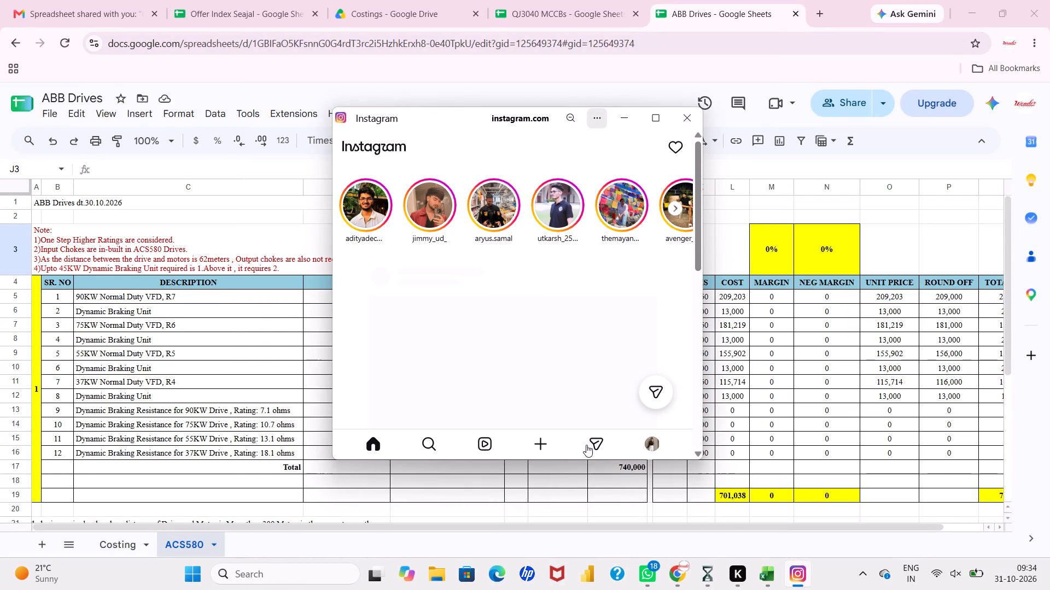
{"action": "left_click", "coordinate": [590, 444]}
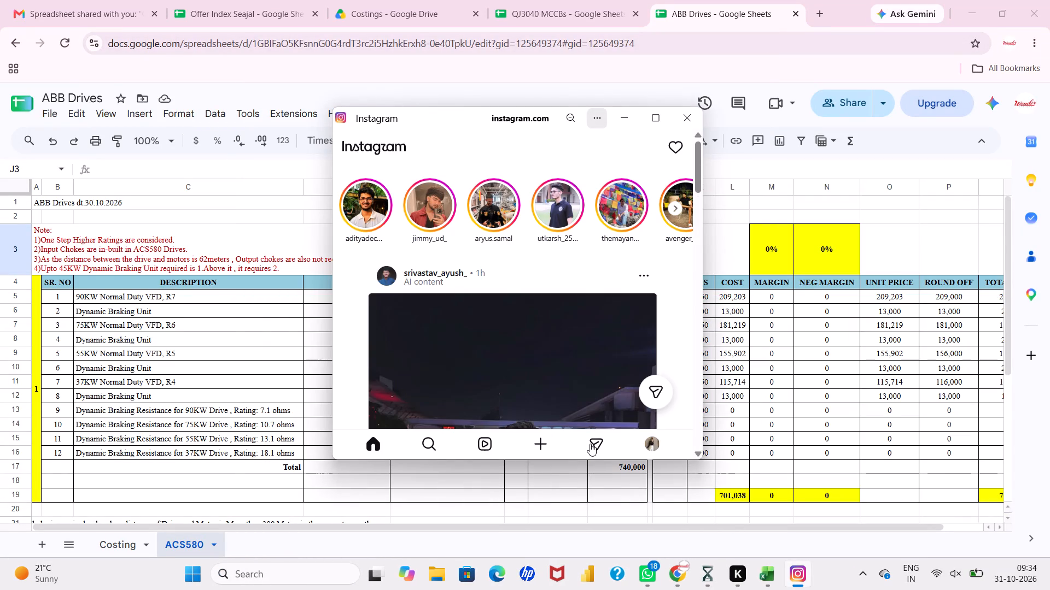
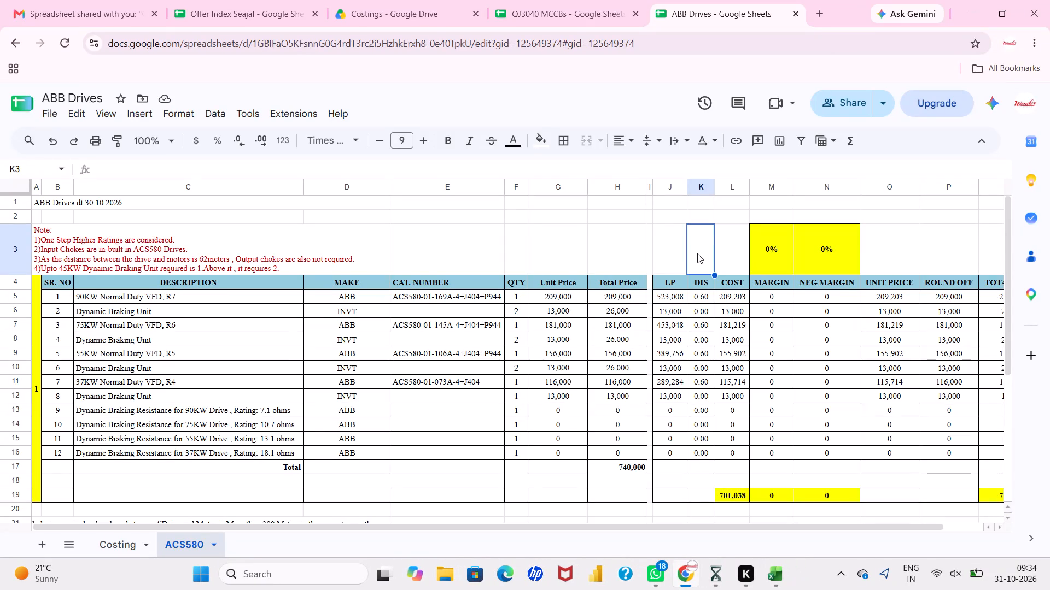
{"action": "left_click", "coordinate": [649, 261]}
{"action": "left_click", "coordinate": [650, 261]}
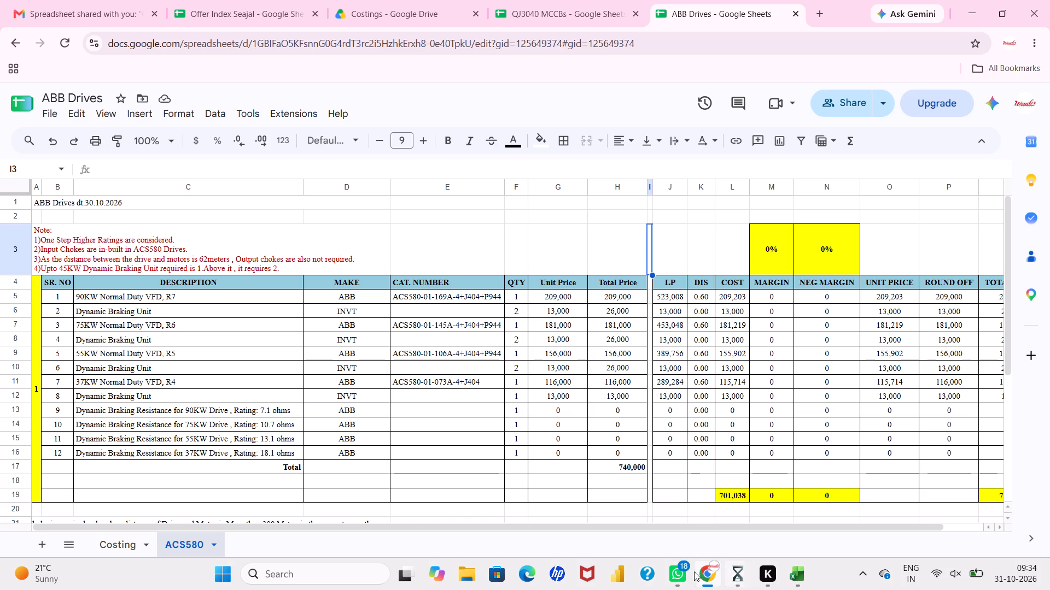
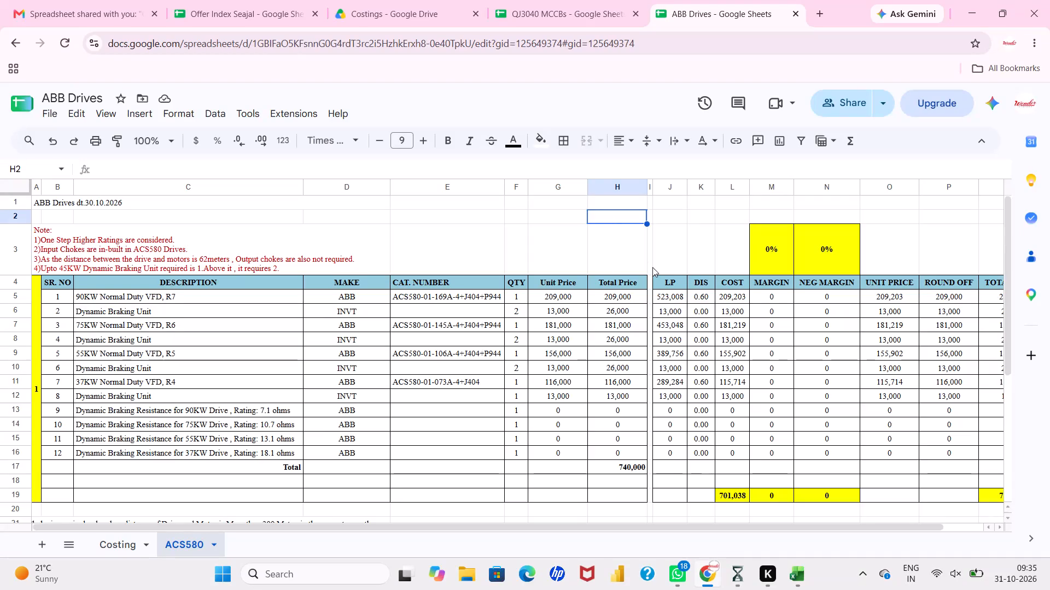
Examine the ACS580 sheet across all its columns, from the row 3 note to the TOTAL PRICE column.
{"action": "left_click", "coordinate": [652, 268]}
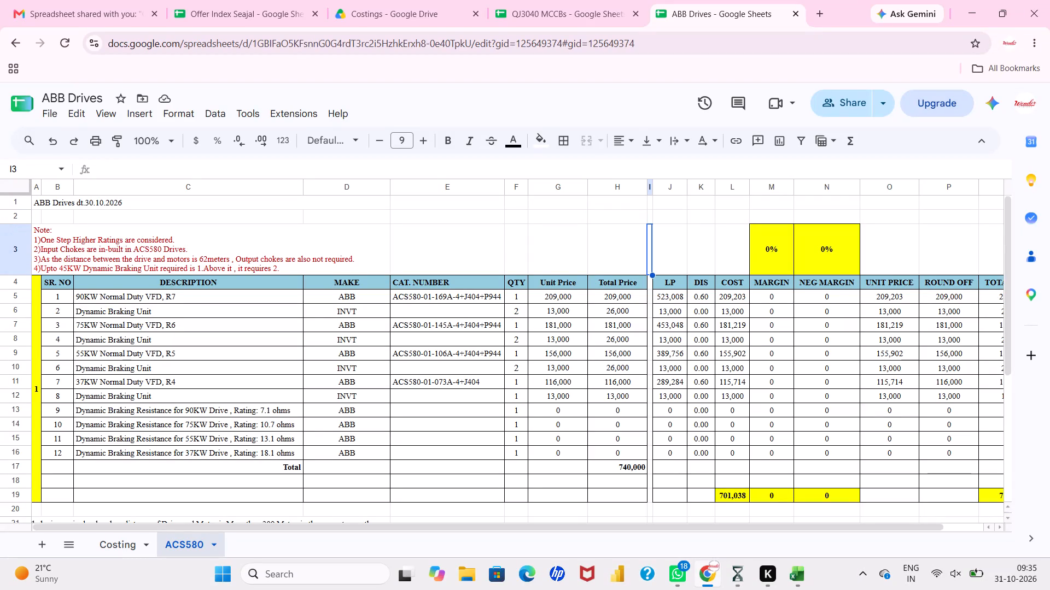
{"action": "left_click", "coordinate": [664, 267]}
{"action": "left_click", "coordinate": [709, 266]}
{"action": "left_click", "coordinate": [750, 264]}
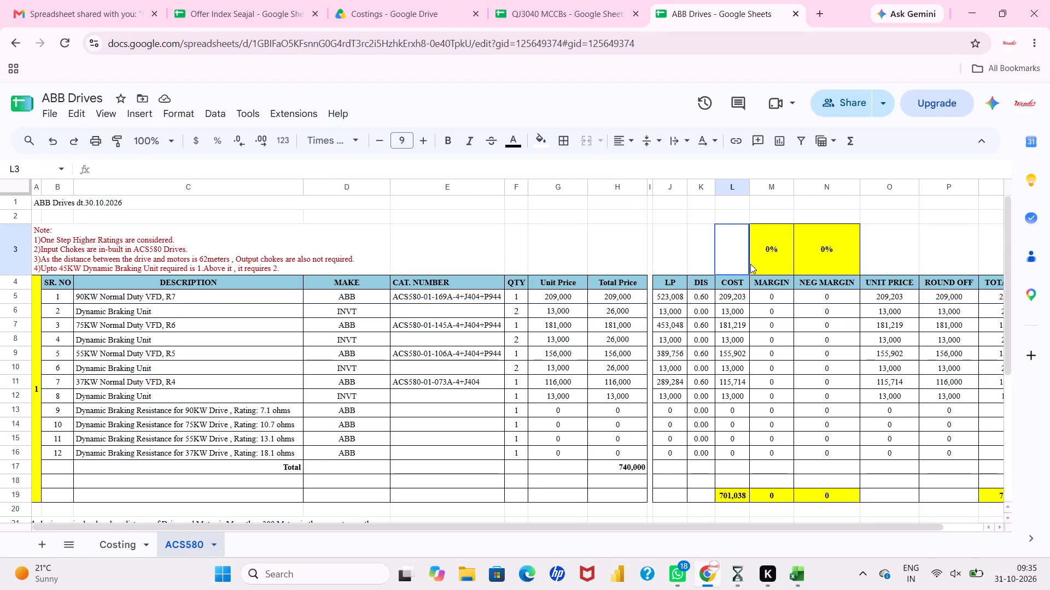
{"action": "left_click", "coordinate": [888, 267]}
{"action": "scroll", "coordinate": [888, 267], "scroll_direction": "left", "scroll_amount": 3}
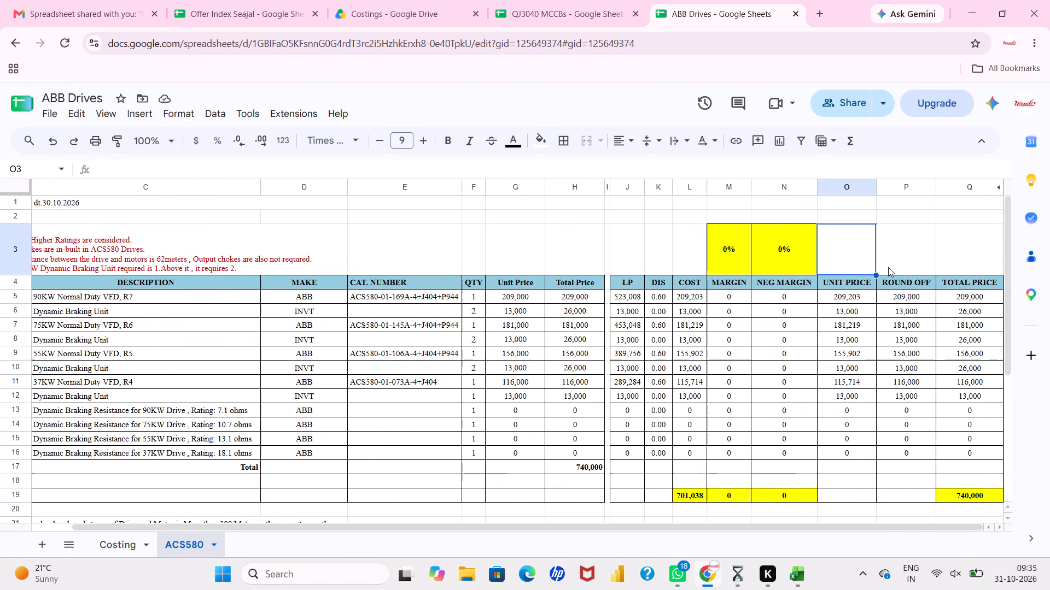
{"action": "scroll", "coordinate": [888, 267], "scroll_direction": "left", "scroll_amount": 1}
{"action": "left_click", "coordinate": [888, 267]}
{"action": "scroll", "coordinate": [888, 267], "scroll_direction": "right", "scroll_amount": 1}
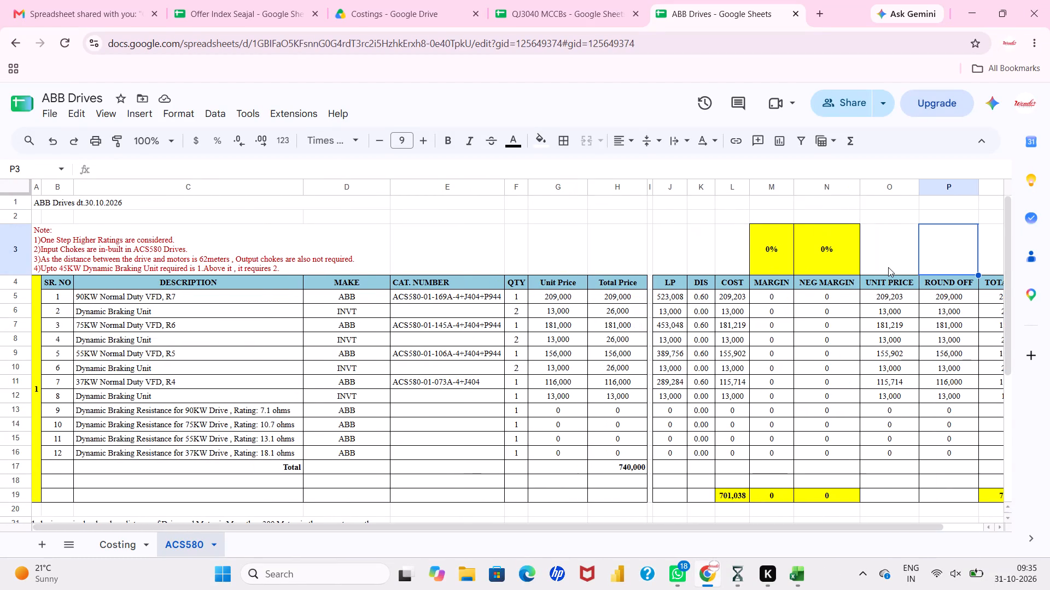
{"action": "left_click", "coordinate": [669, 252]}
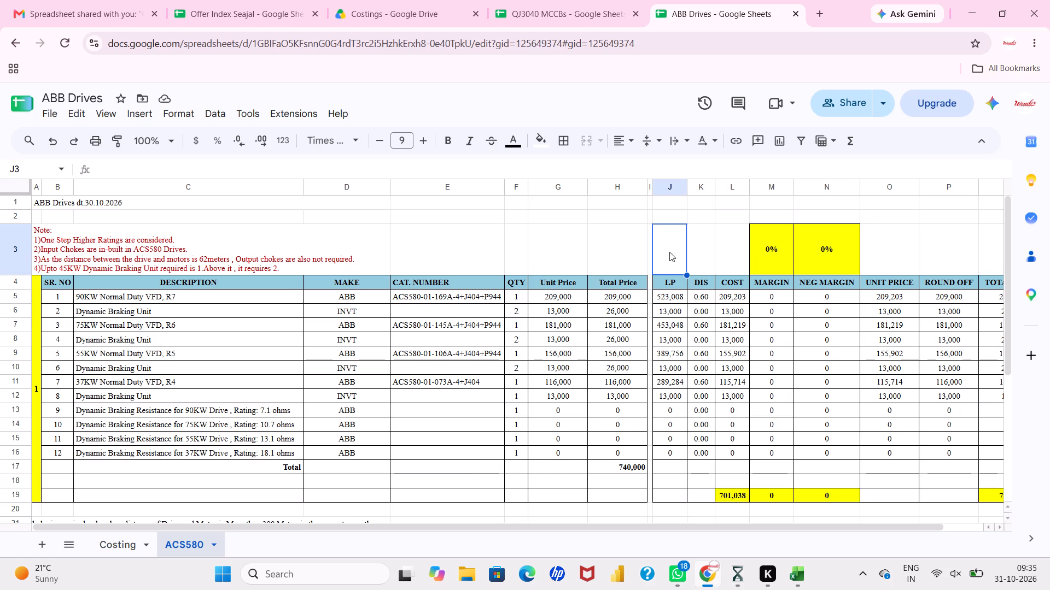
{"action": "scroll", "coordinate": [669, 252], "scroll_direction": "right", "scroll_amount": 1}
{"action": "left_click", "coordinate": [597, 258]}
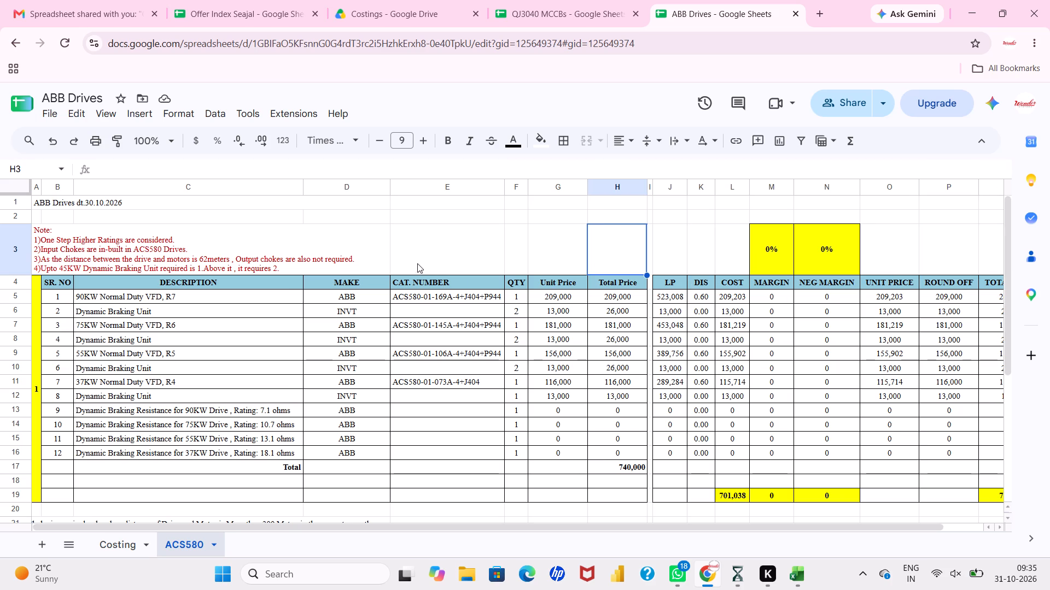
{"action": "left_click", "coordinate": [417, 263]}
{"action": "left_click", "coordinate": [375, 260]}
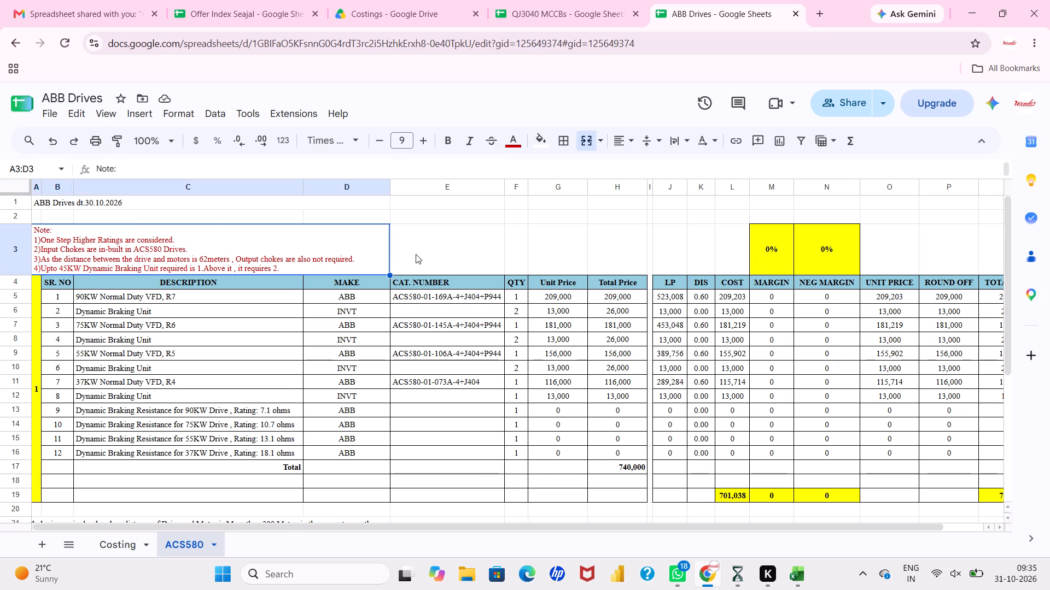
{"action": "key", "text": "Right"}
{"action": "key", "text": "Right"}
{"action": "key", "text": "Right"}
{"action": "key", "text": "Right"}
{"action": "key", "text": "Right"}
{"action": "key", "text": "Right"}
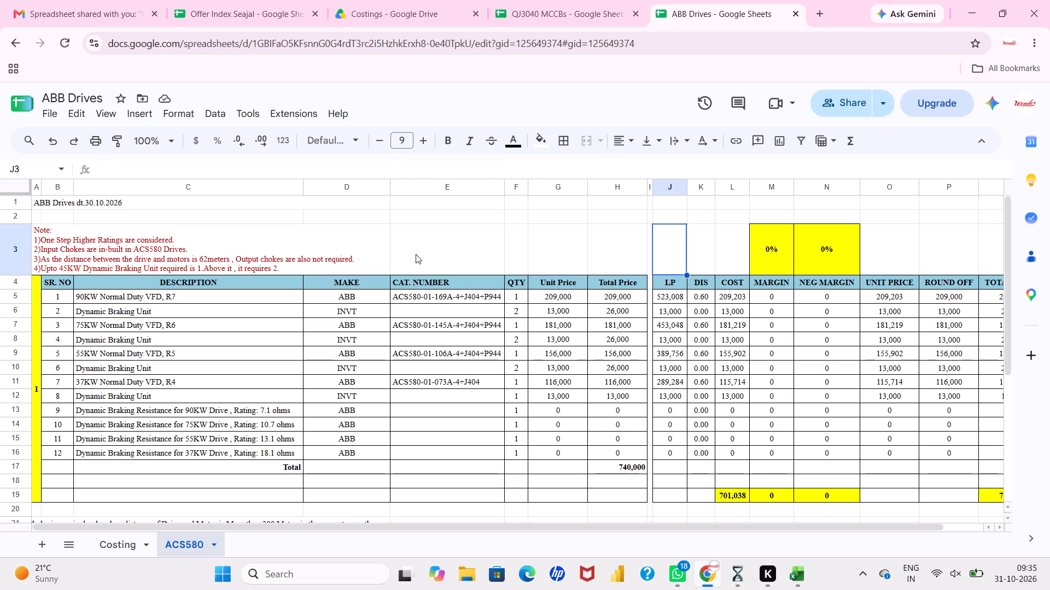
{"action": "key", "text": "Right"}
{"action": "key", "text": "Right"}
{"action": "key", "text": "Right"}
{"action": "key", "text": "Right"}
{"action": "key", "text": "Right"}
{"action": "key", "text": "Right"}
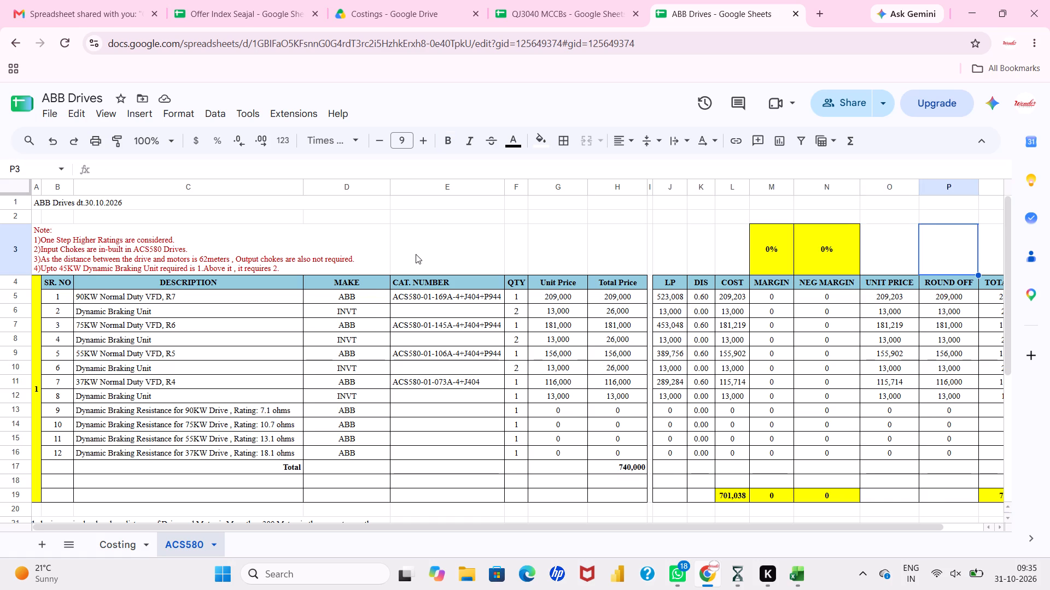
{"action": "key", "text": "Right"}
{"action": "key", "text": "Right"}
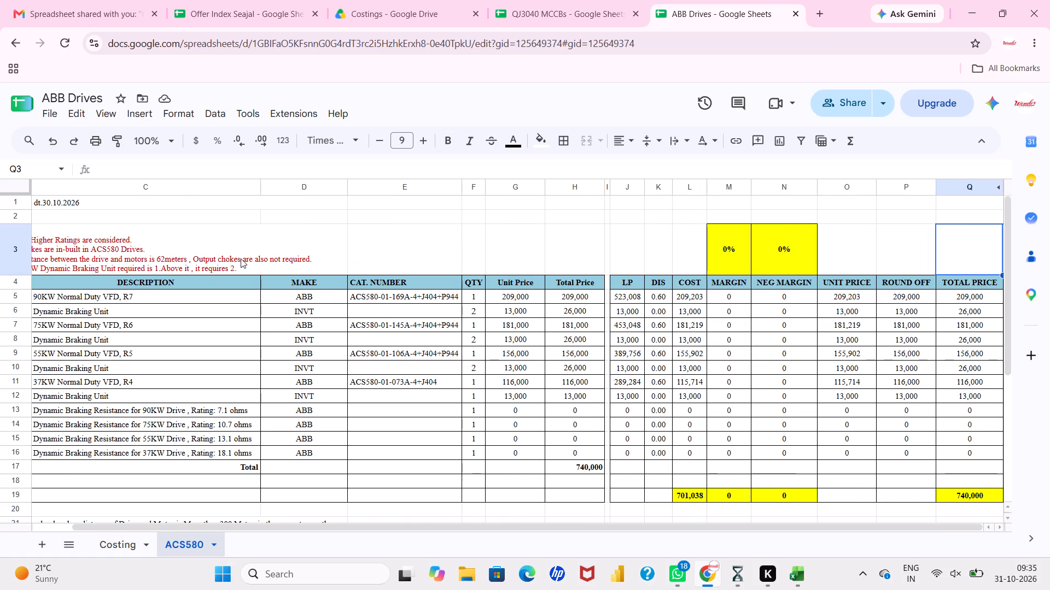
{"action": "left_click", "coordinate": [435, 262]}
{"action": "scroll", "coordinate": [435, 262], "scroll_direction": "right", "scroll_amount": 2}
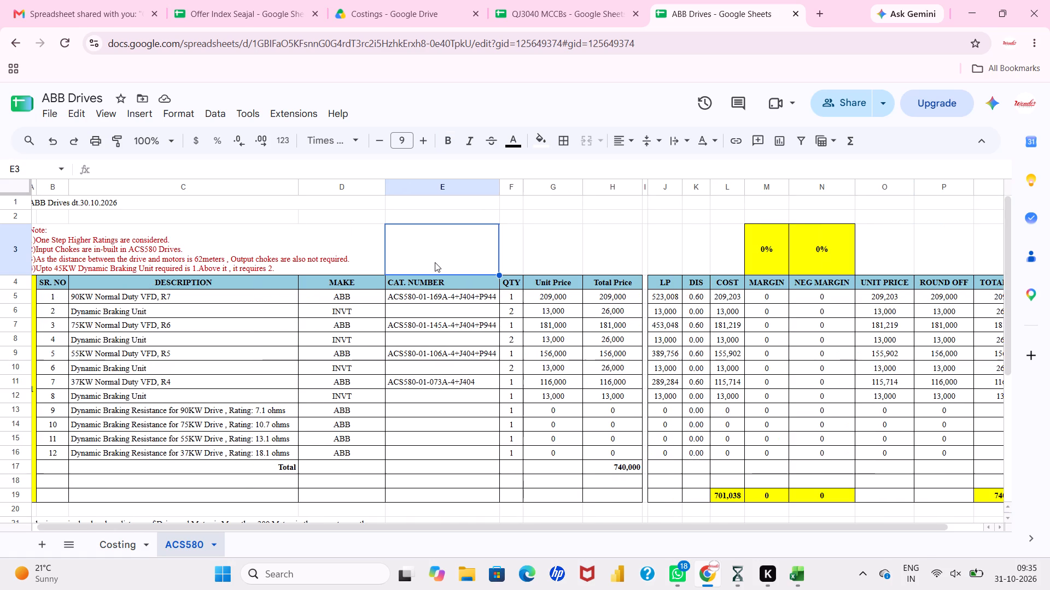
{"action": "scroll", "coordinate": [435, 262], "scroll_direction": "right", "scroll_amount": 1}
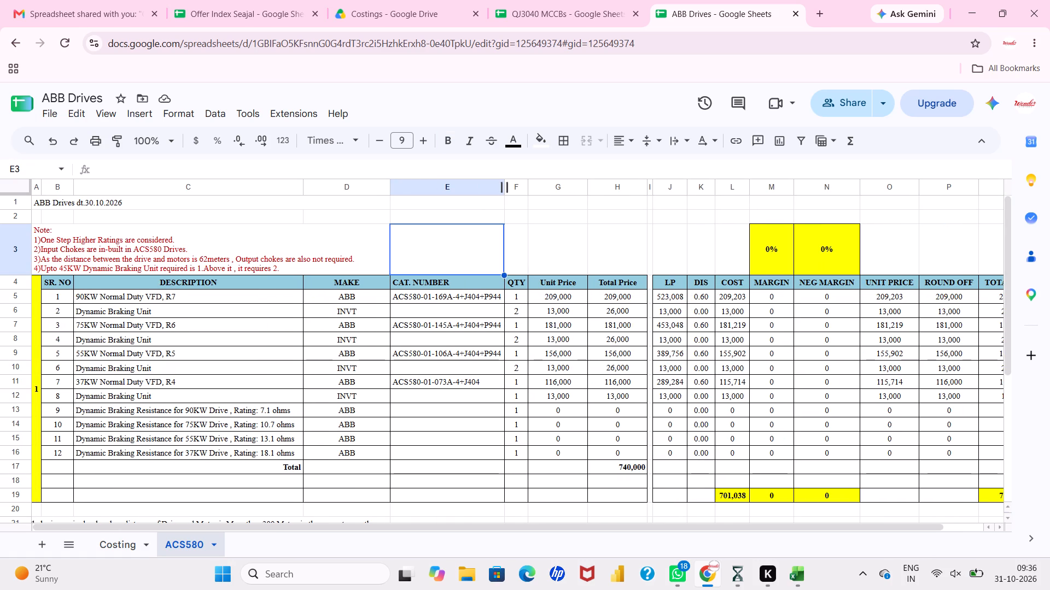
Auto-fit the widths of the CAT. NUMBER and MAKE columns to their contents.
{"action": "double_click", "coordinate": [505, 187]}
{"action": "left_click", "coordinate": [471, 249]}
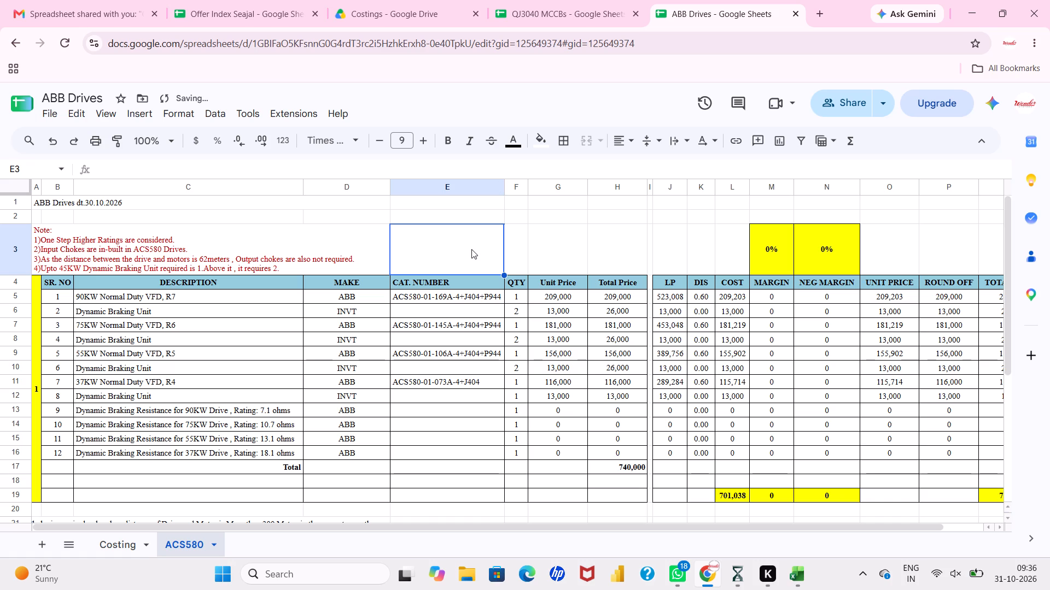
{"action": "double_click", "coordinate": [390, 187]}
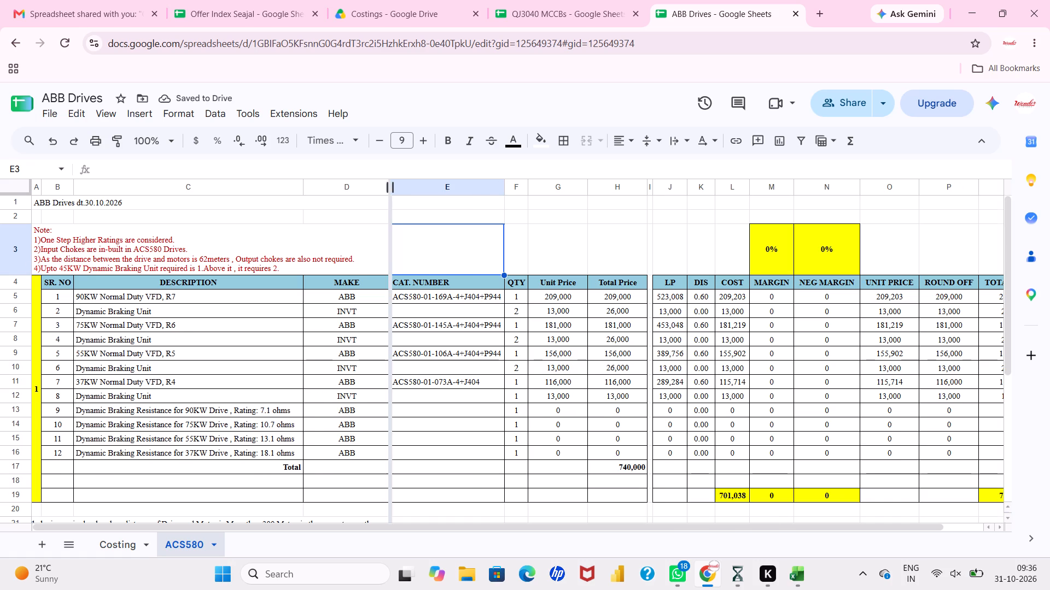
{"action": "left_click", "coordinate": [397, 266]}
{"action": "scroll", "coordinate": [397, 266], "scroll_direction": "down", "scroll_amount": 2}
{"action": "scroll", "coordinate": [397, 266], "scroll_direction": "up", "scroll_amount": 1}
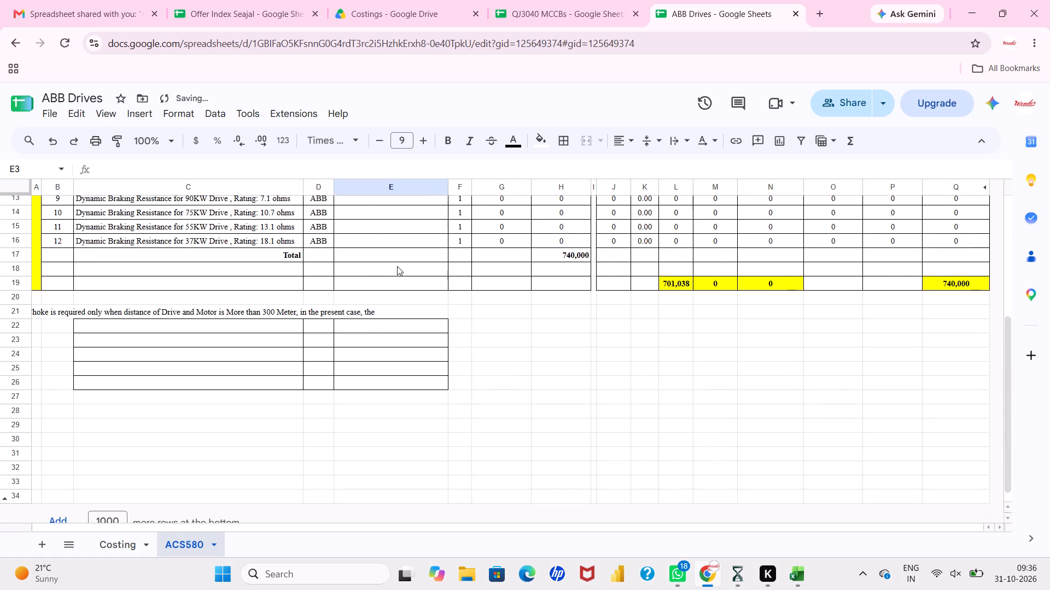
{"action": "scroll", "coordinate": [397, 266], "scroll_direction": "up", "scroll_amount": 3}
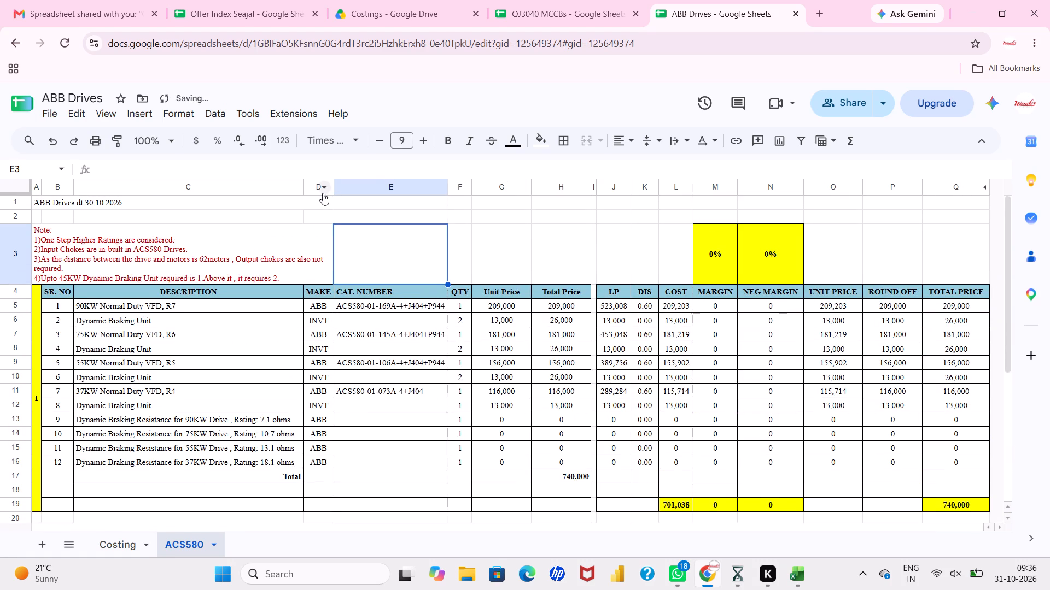
Auto-fit the widths of columns D through Q together to their contents.
{"action": "left_click_drag", "start_coordinate": [314, 190], "coordinate": [729, 188]}
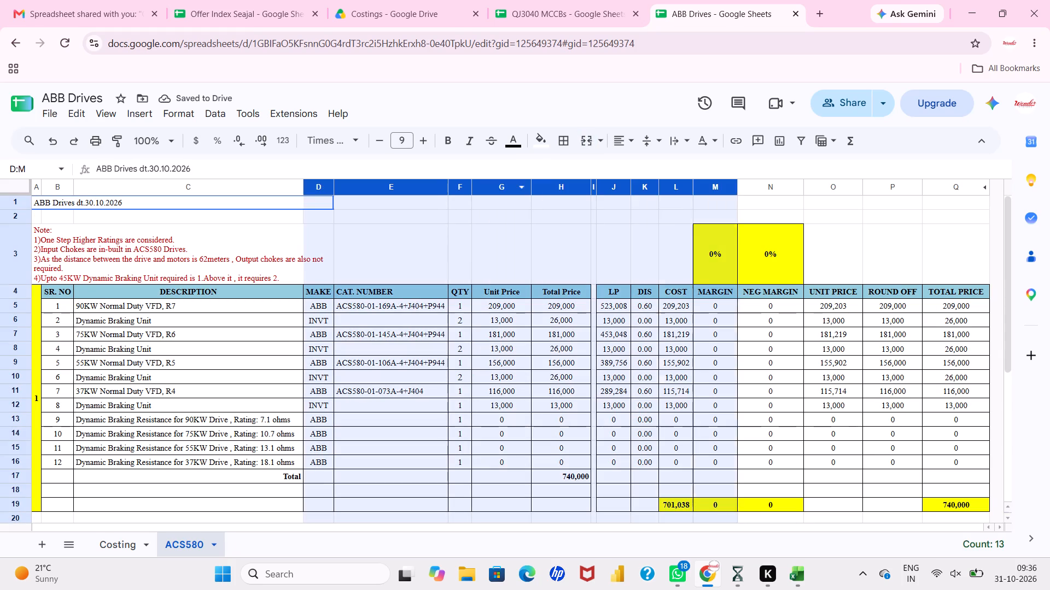
{"action": "left_click_drag", "start_coordinate": [729, 188], "coordinate": [1004, 178]}
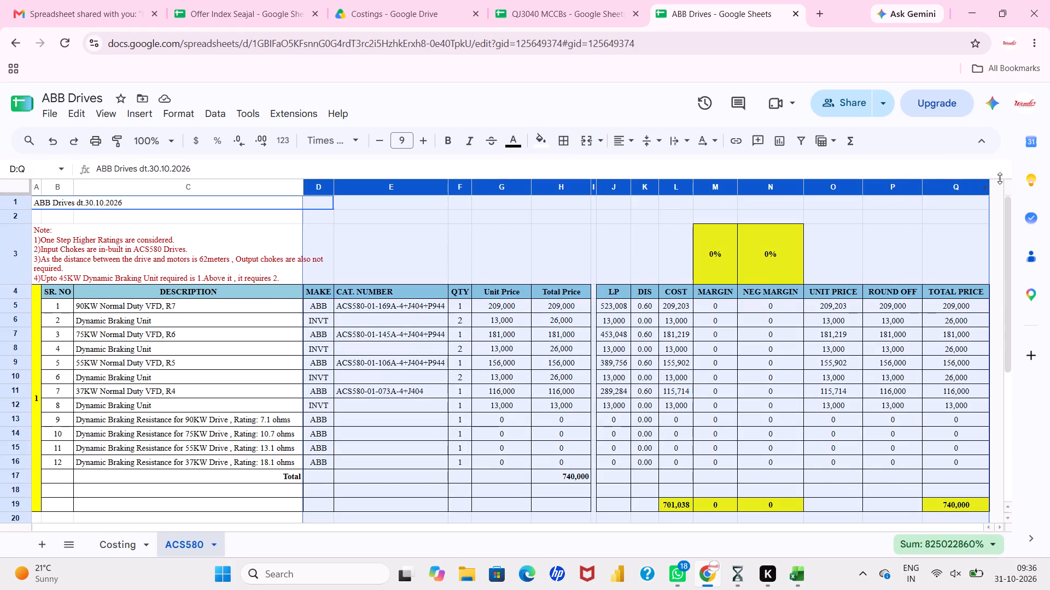
{"action": "double_click", "coordinate": [921, 185]}
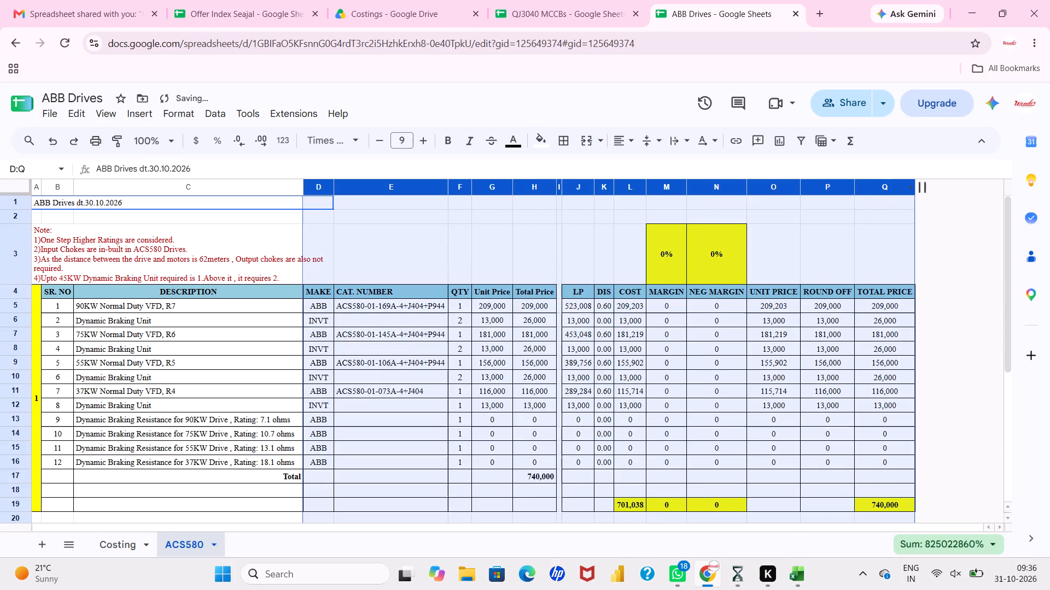
Inspect the ROUND OFF and TOTAL PRICE formulas in the 90KW drive row and the margin percentage cells above the table.
{"action": "left_click", "coordinate": [823, 306]}
{"action": "left_click", "coordinate": [835, 267]}
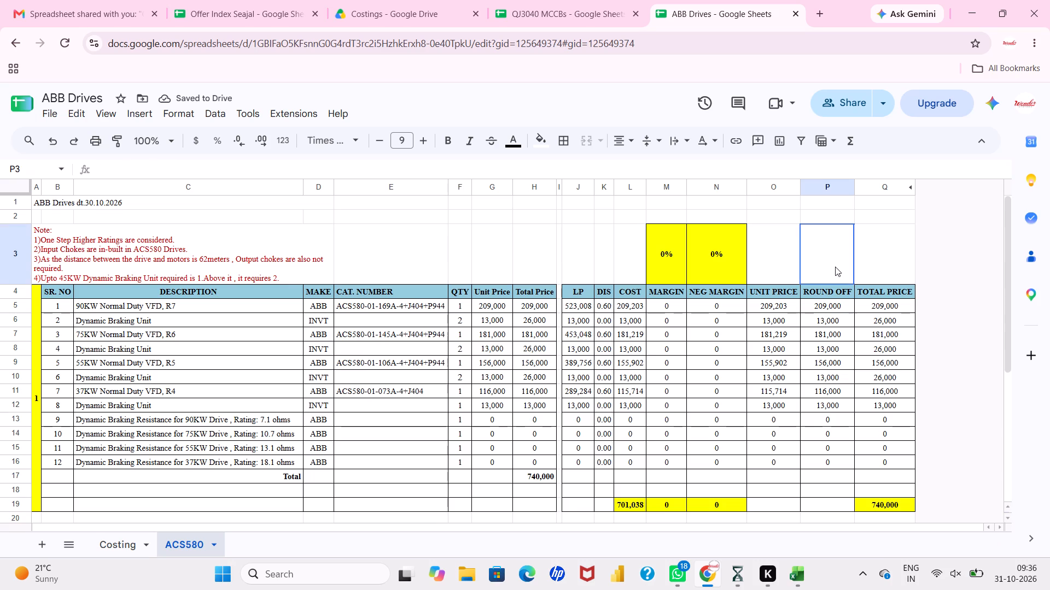
{"action": "left_click", "coordinate": [819, 310]}
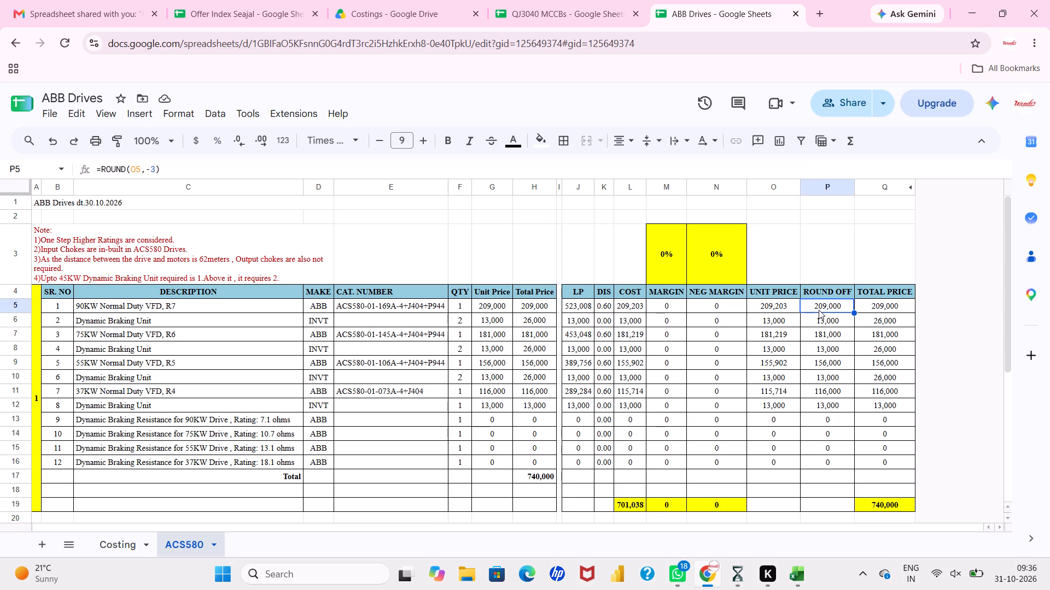
{"action": "left_click", "coordinate": [873, 301]}
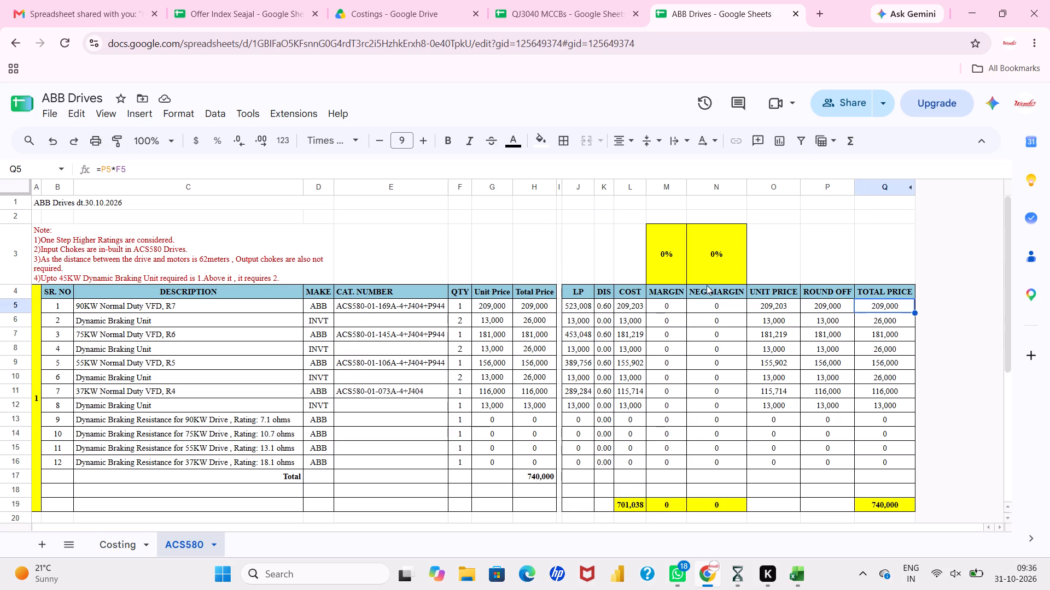
{"action": "left_click", "coordinate": [682, 276]}
{"action": "left_click", "coordinate": [714, 267]}
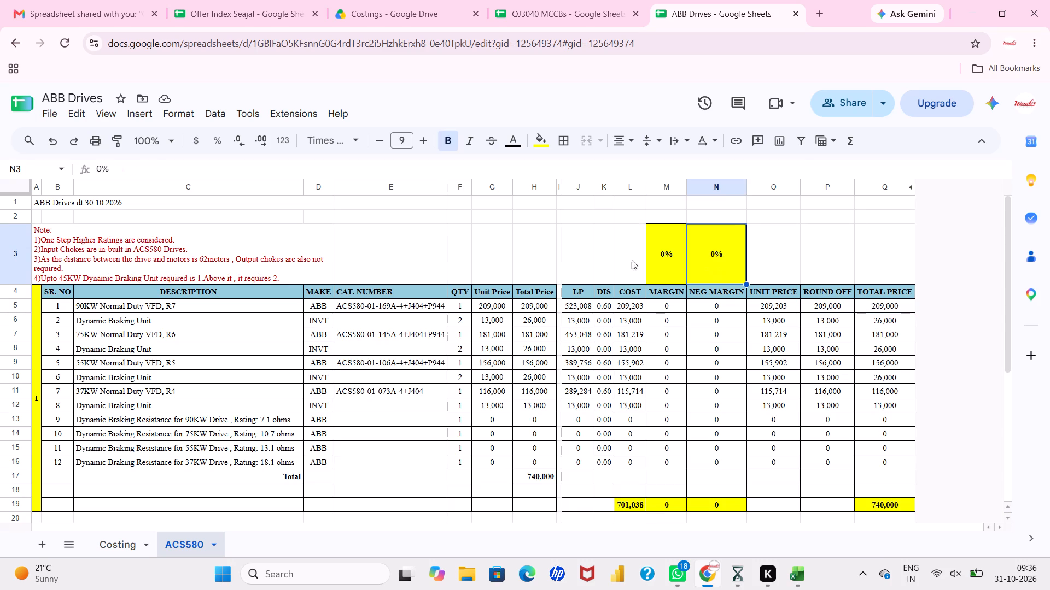
{"action": "left_click", "coordinate": [588, 268]}
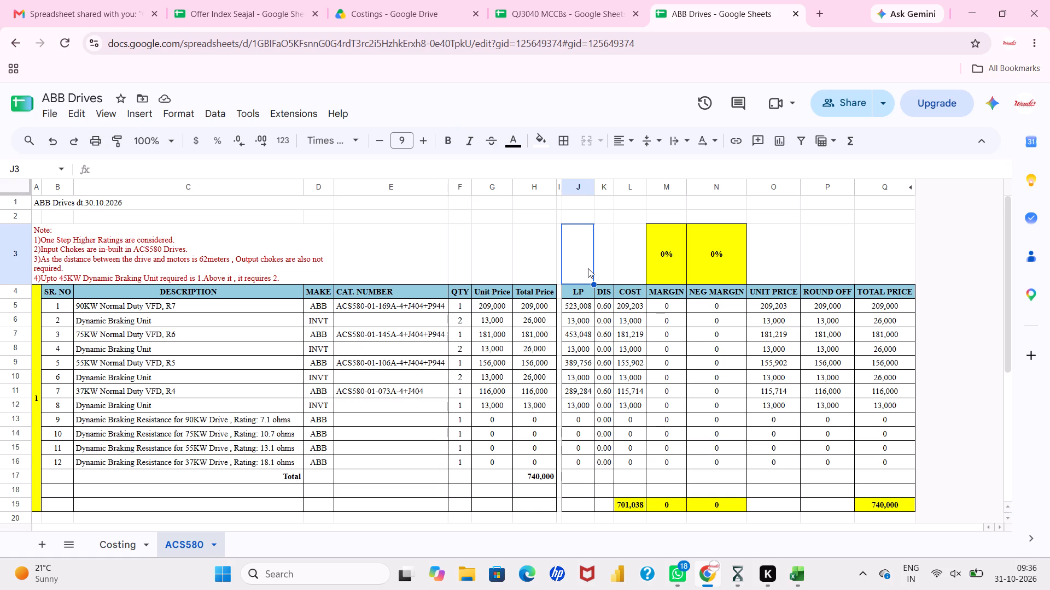
{"action": "left_click", "coordinate": [546, 278]}
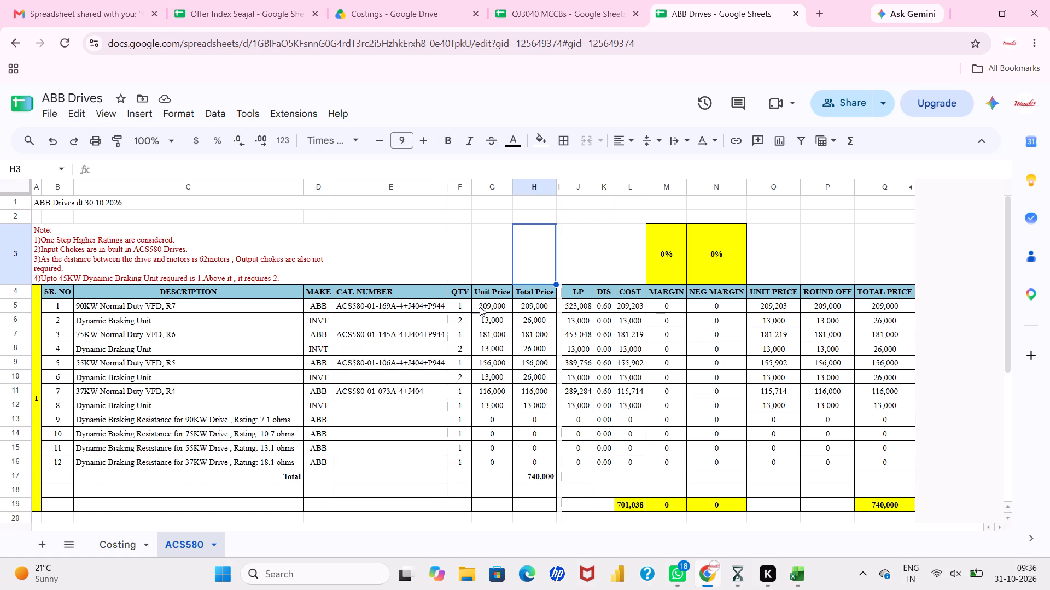
Shorten the Unit Price and Total Price headers in columns G and H to "U PRICE" and "T PRICE".
{"action": "left_click", "coordinate": [486, 293]}
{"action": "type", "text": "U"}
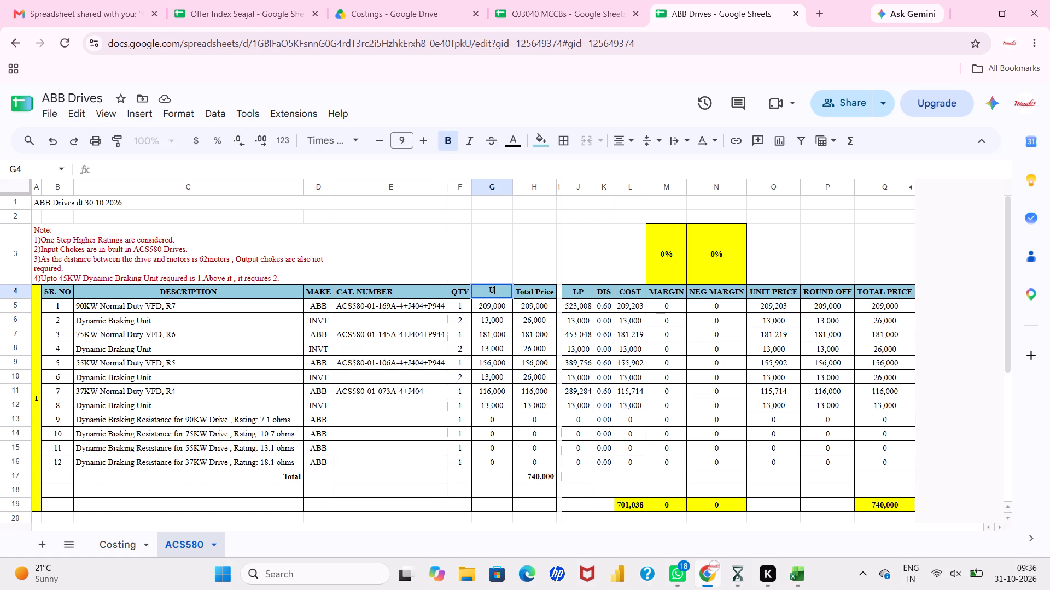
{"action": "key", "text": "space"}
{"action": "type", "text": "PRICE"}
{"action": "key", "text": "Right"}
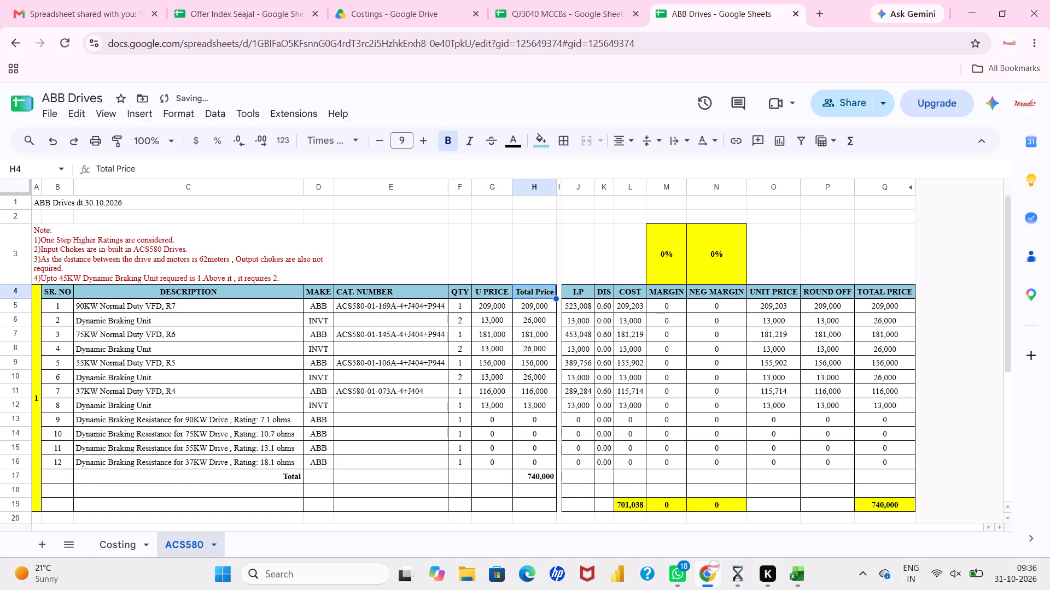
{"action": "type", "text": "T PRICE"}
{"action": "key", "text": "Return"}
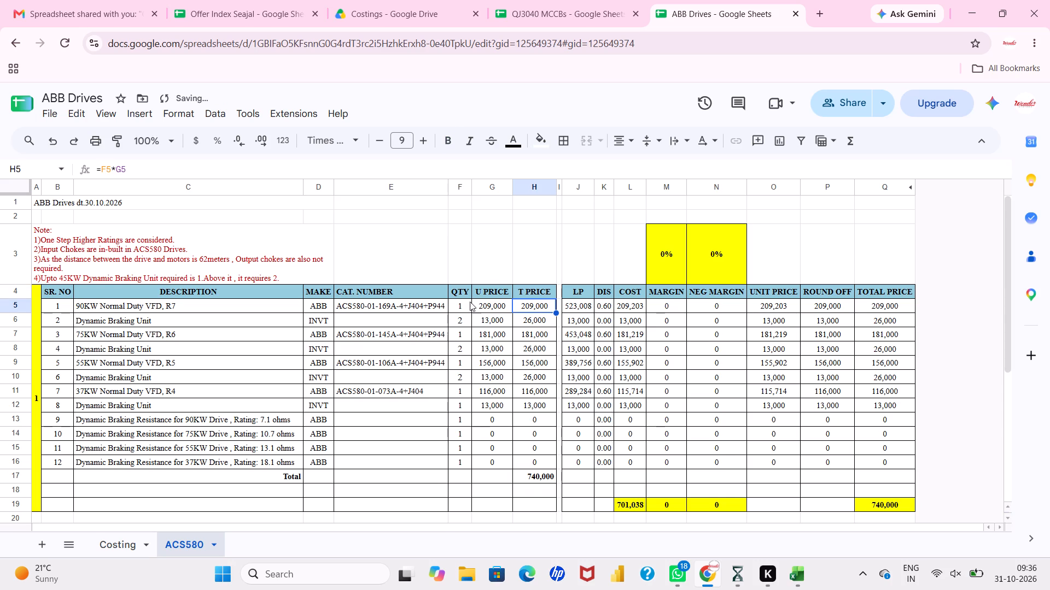
Auto-fit the widths of the U PRICE and T PRICE columns to their contents.
{"action": "left_click_drag", "start_coordinate": [492, 188], "coordinate": [552, 188]}
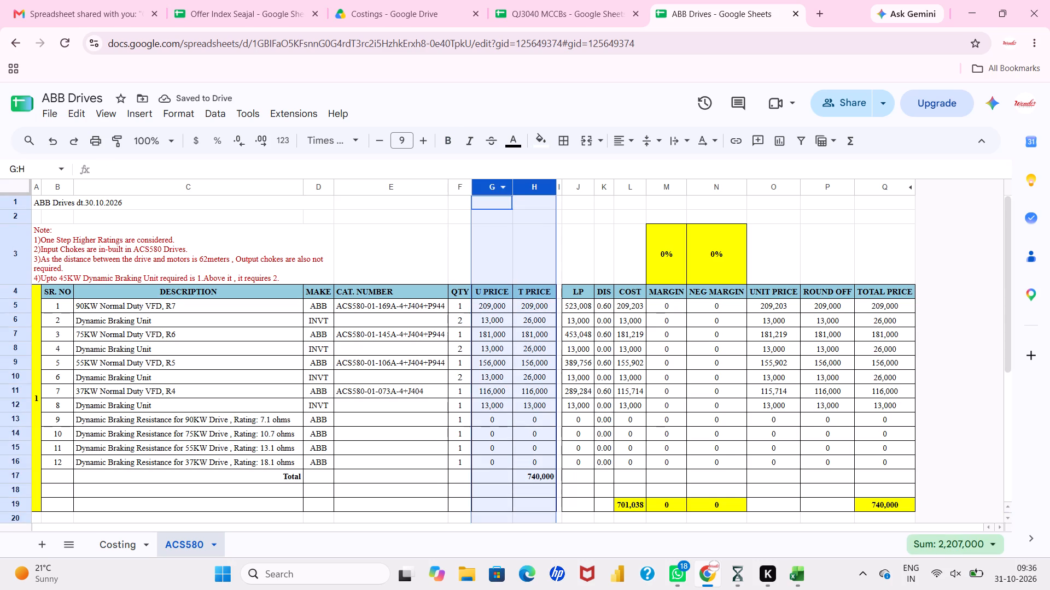
{"action": "double_click", "coordinate": [514, 187]}
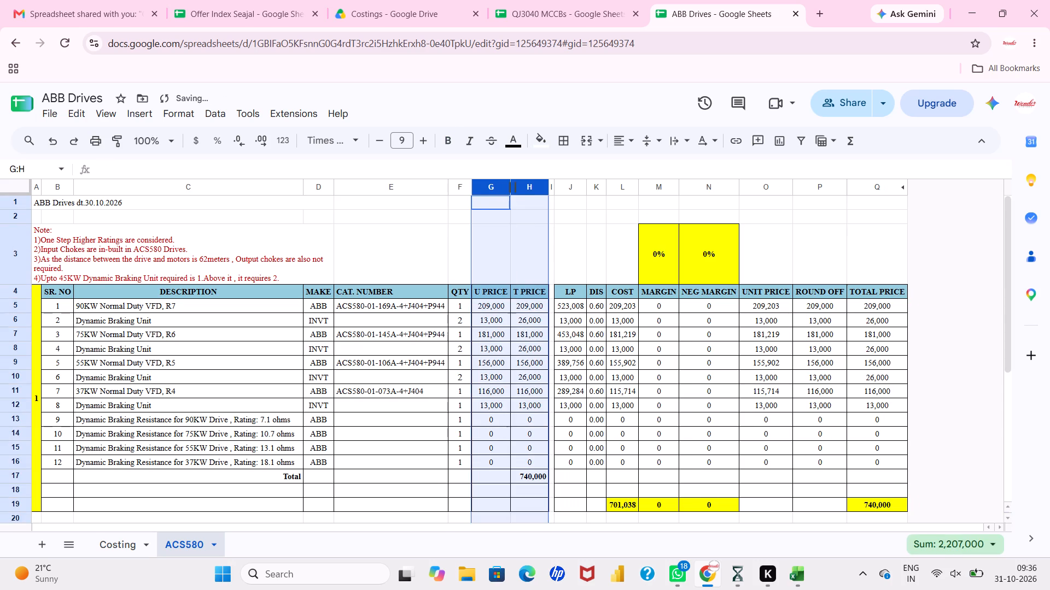
{"action": "left_click", "coordinate": [527, 243]}
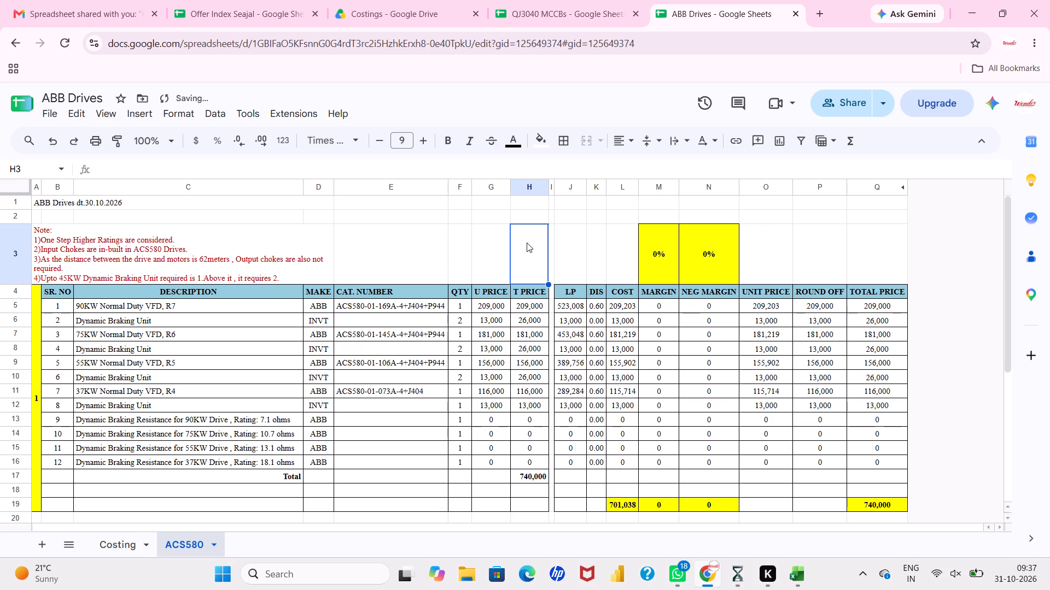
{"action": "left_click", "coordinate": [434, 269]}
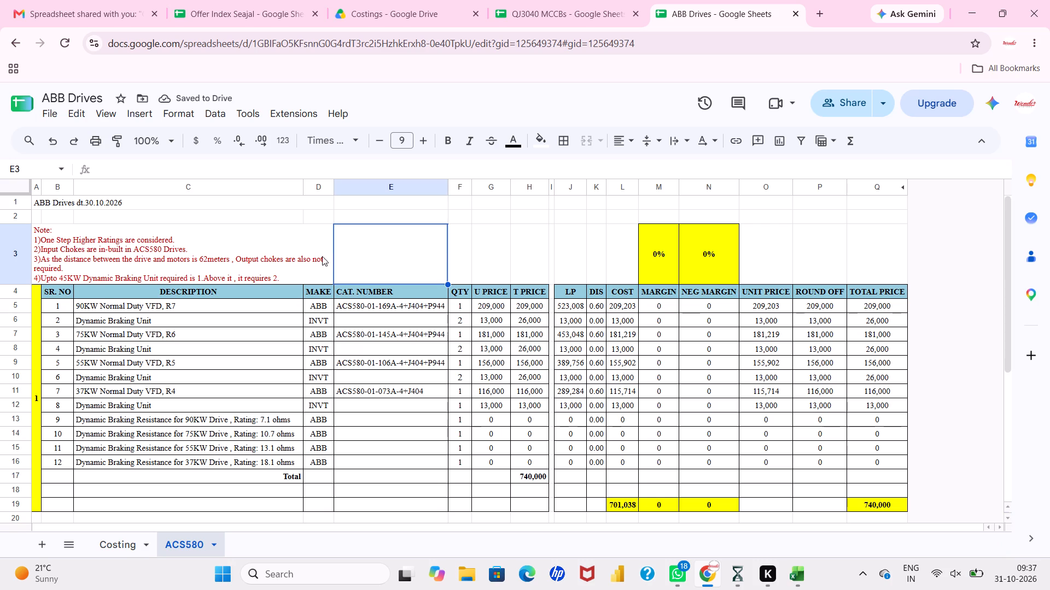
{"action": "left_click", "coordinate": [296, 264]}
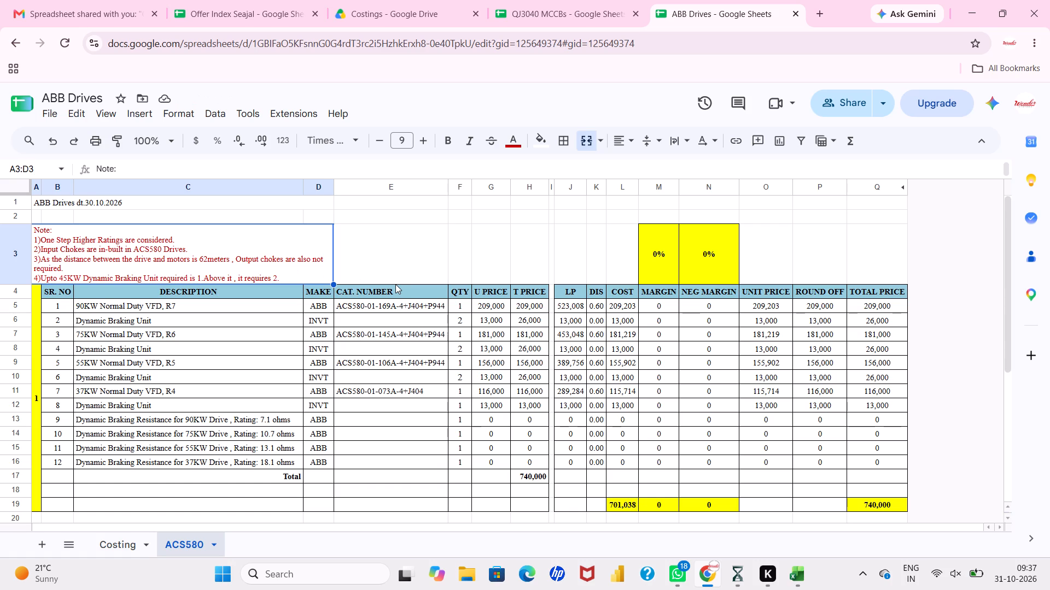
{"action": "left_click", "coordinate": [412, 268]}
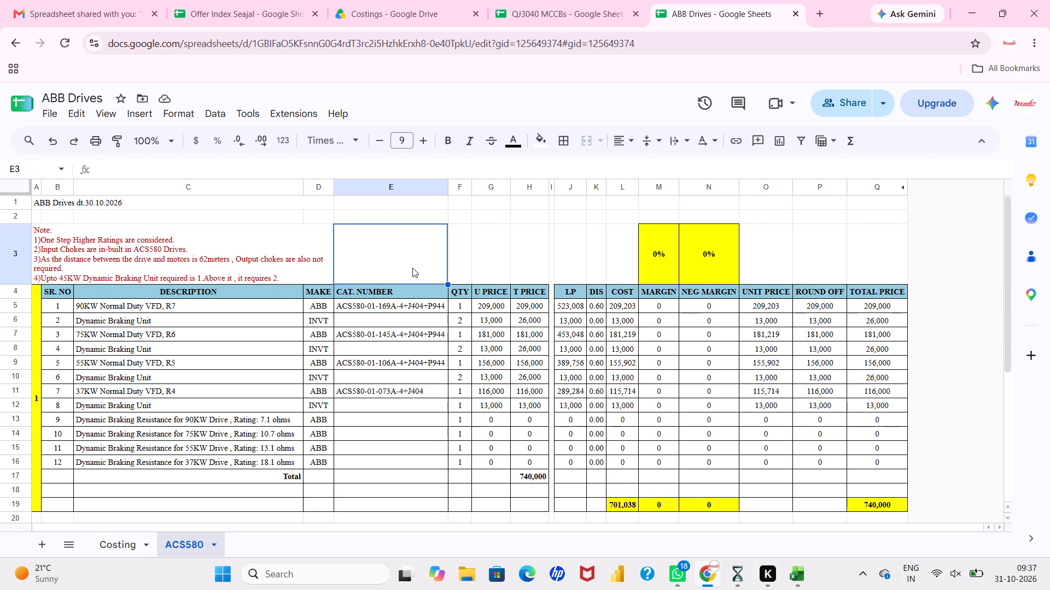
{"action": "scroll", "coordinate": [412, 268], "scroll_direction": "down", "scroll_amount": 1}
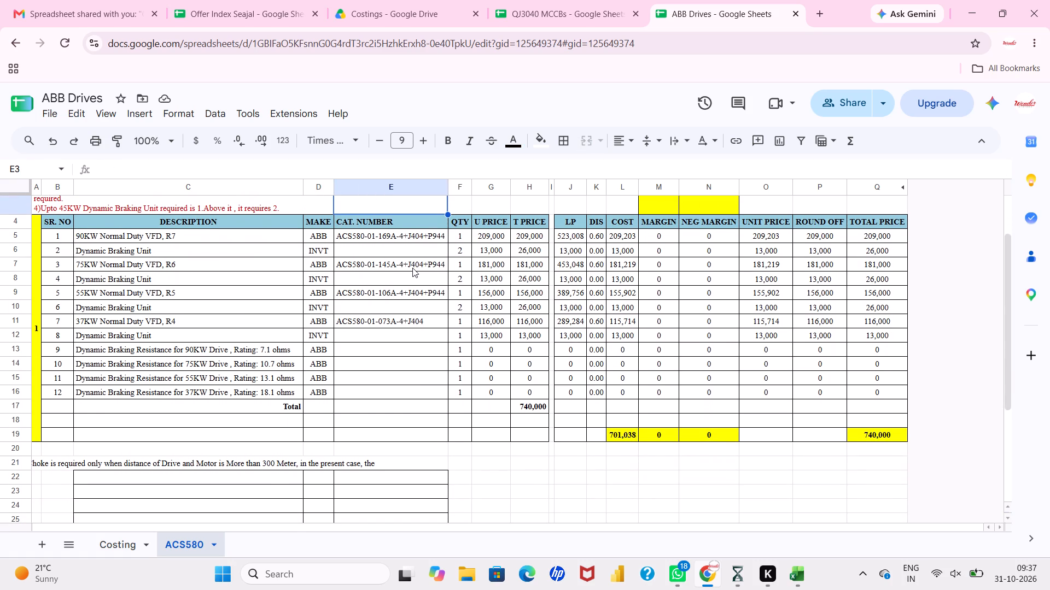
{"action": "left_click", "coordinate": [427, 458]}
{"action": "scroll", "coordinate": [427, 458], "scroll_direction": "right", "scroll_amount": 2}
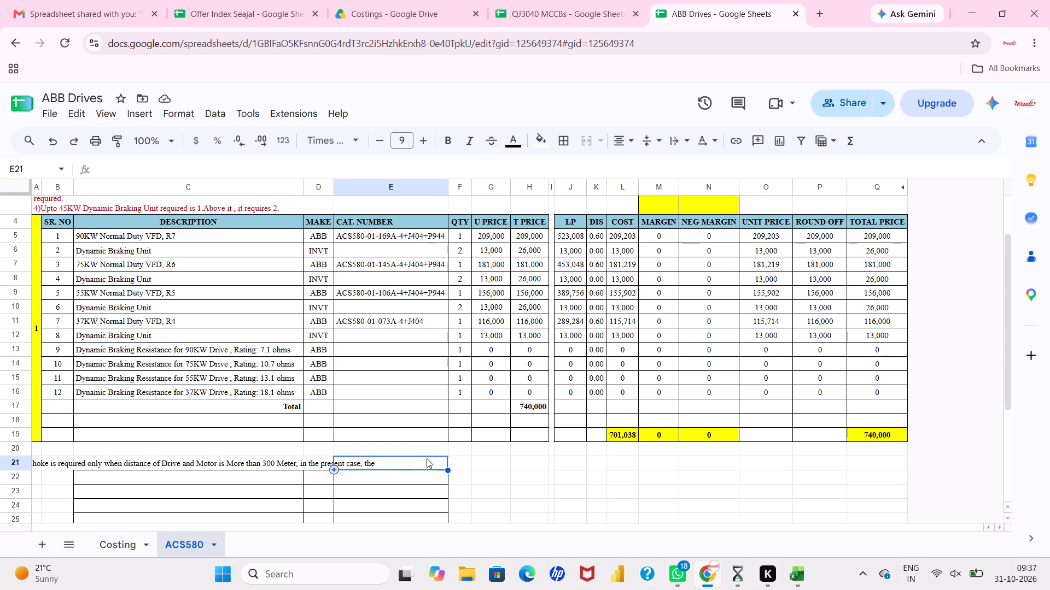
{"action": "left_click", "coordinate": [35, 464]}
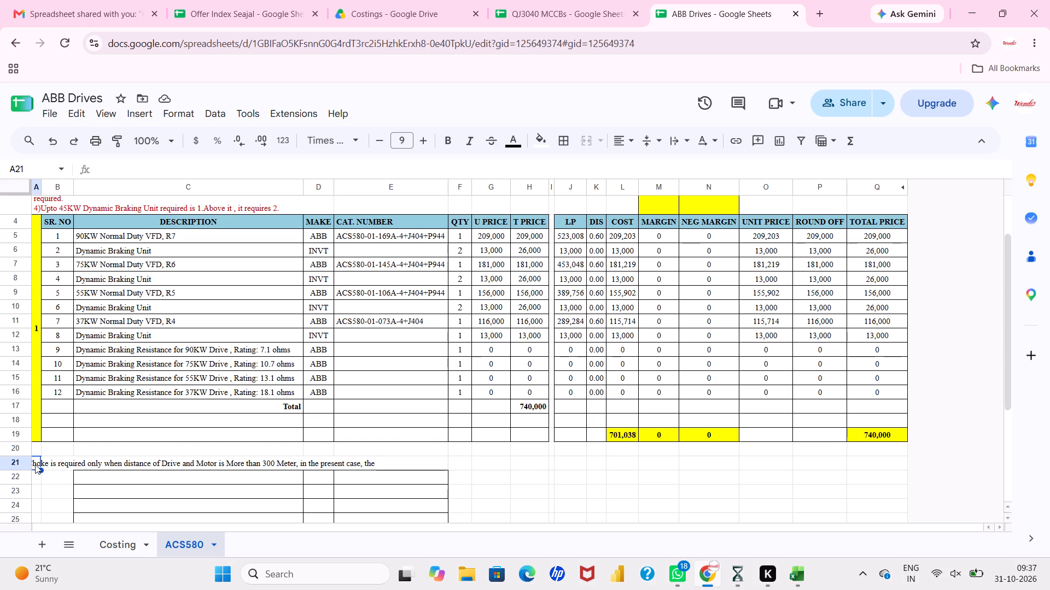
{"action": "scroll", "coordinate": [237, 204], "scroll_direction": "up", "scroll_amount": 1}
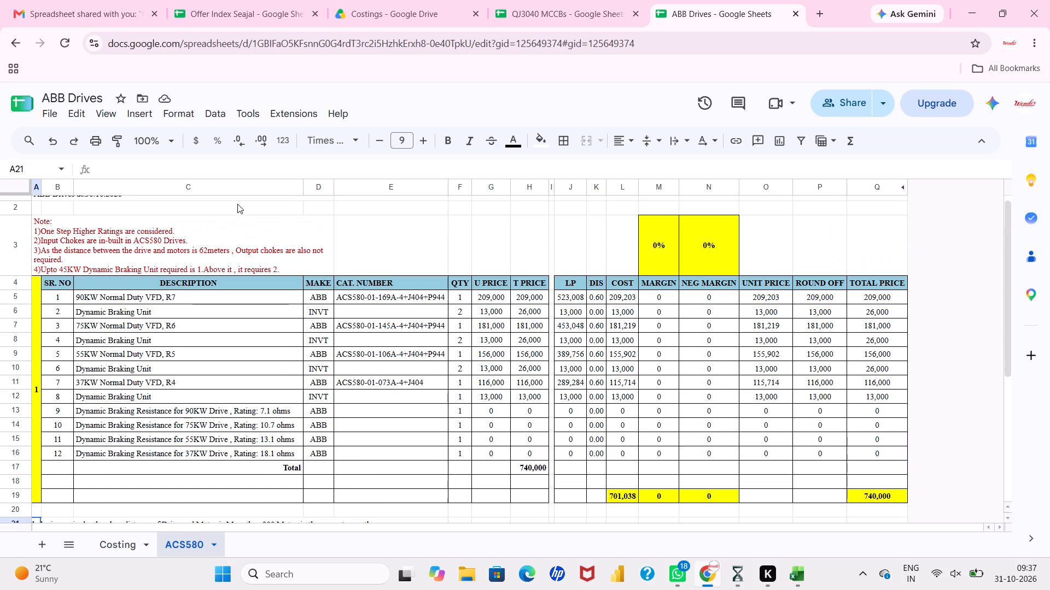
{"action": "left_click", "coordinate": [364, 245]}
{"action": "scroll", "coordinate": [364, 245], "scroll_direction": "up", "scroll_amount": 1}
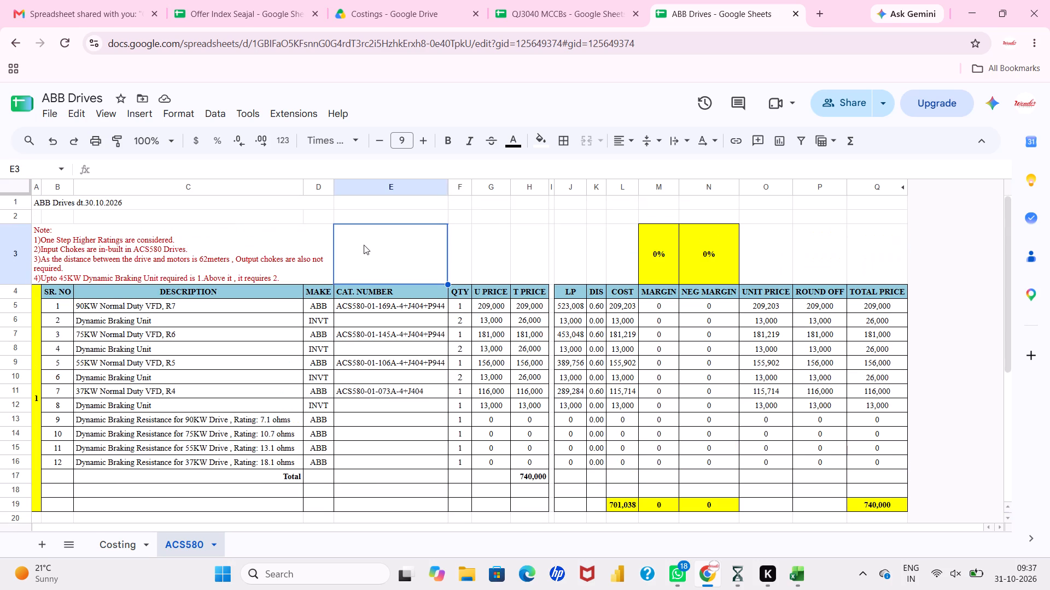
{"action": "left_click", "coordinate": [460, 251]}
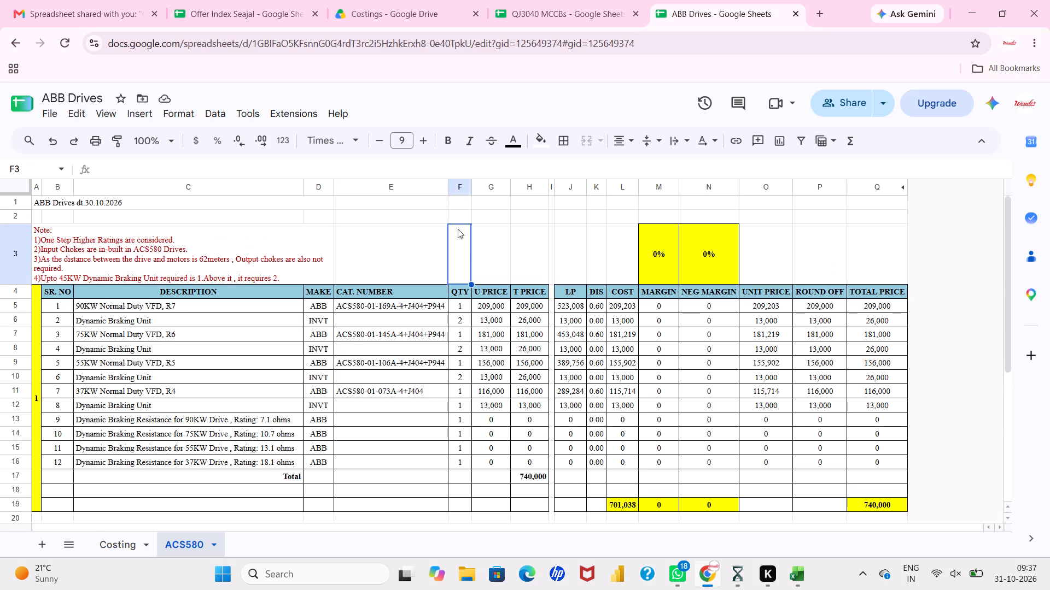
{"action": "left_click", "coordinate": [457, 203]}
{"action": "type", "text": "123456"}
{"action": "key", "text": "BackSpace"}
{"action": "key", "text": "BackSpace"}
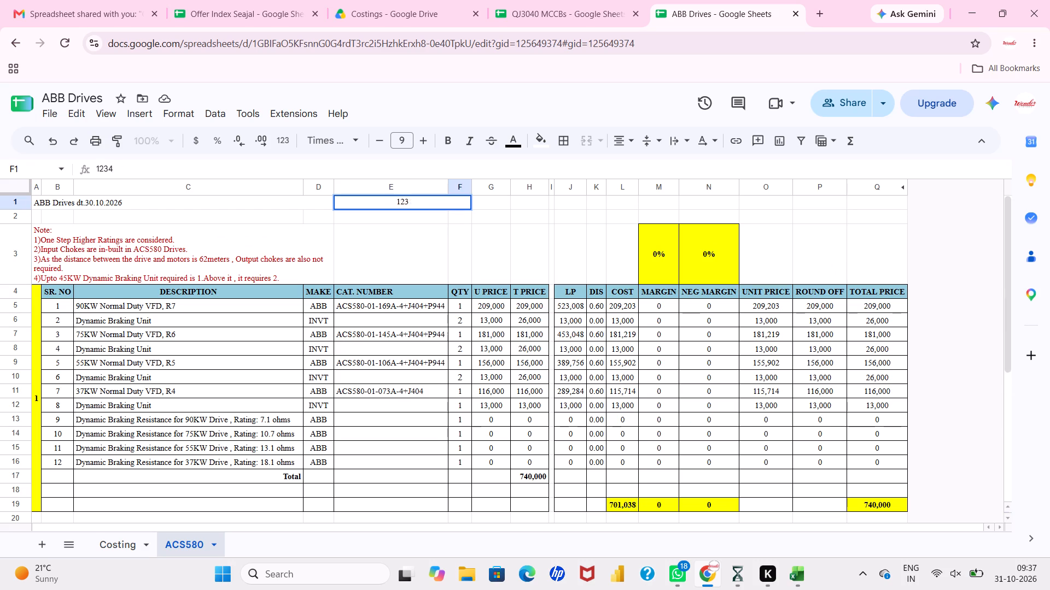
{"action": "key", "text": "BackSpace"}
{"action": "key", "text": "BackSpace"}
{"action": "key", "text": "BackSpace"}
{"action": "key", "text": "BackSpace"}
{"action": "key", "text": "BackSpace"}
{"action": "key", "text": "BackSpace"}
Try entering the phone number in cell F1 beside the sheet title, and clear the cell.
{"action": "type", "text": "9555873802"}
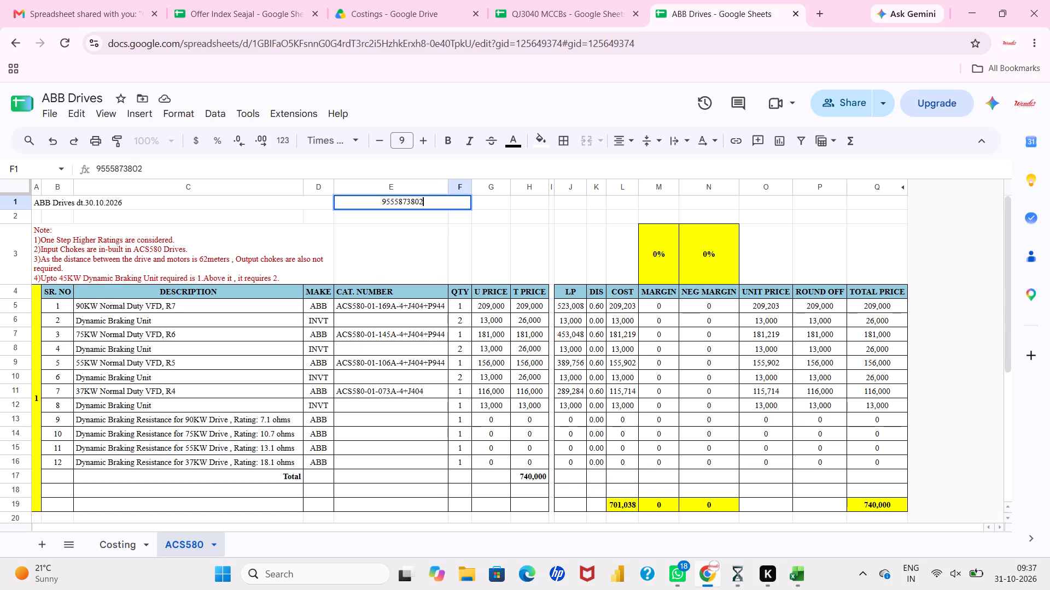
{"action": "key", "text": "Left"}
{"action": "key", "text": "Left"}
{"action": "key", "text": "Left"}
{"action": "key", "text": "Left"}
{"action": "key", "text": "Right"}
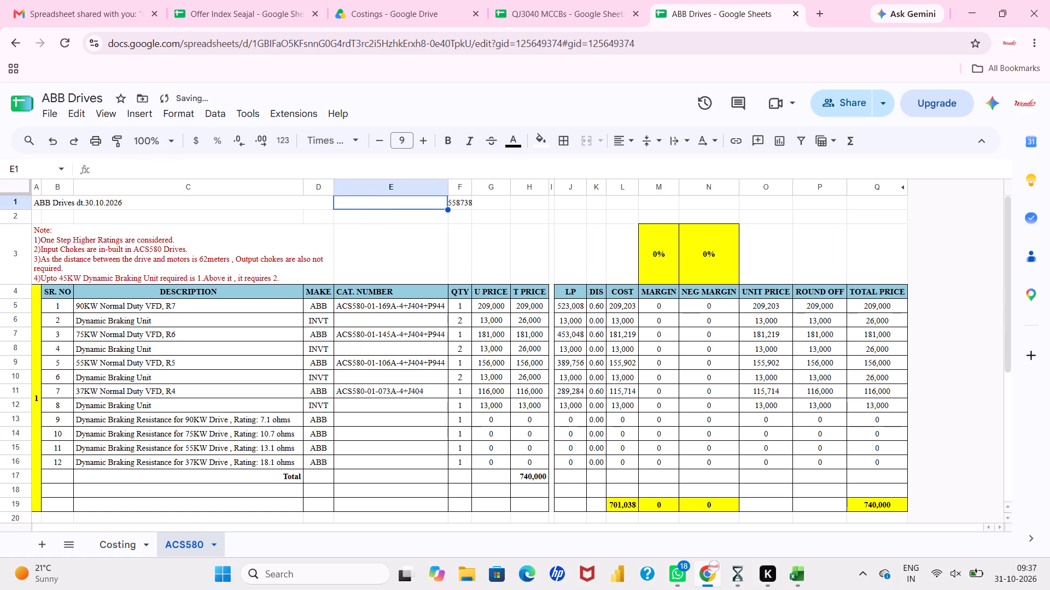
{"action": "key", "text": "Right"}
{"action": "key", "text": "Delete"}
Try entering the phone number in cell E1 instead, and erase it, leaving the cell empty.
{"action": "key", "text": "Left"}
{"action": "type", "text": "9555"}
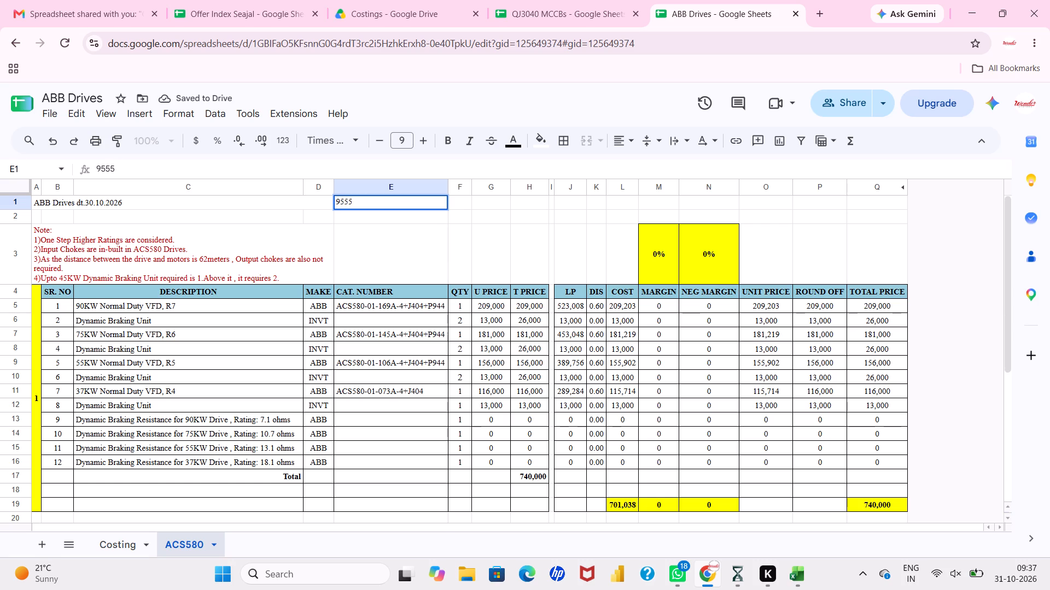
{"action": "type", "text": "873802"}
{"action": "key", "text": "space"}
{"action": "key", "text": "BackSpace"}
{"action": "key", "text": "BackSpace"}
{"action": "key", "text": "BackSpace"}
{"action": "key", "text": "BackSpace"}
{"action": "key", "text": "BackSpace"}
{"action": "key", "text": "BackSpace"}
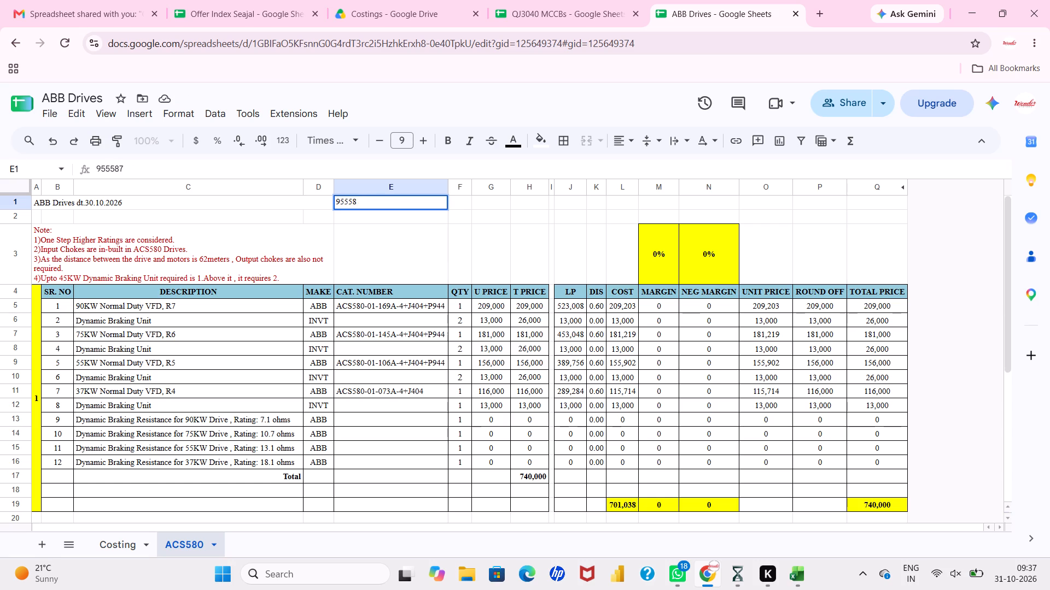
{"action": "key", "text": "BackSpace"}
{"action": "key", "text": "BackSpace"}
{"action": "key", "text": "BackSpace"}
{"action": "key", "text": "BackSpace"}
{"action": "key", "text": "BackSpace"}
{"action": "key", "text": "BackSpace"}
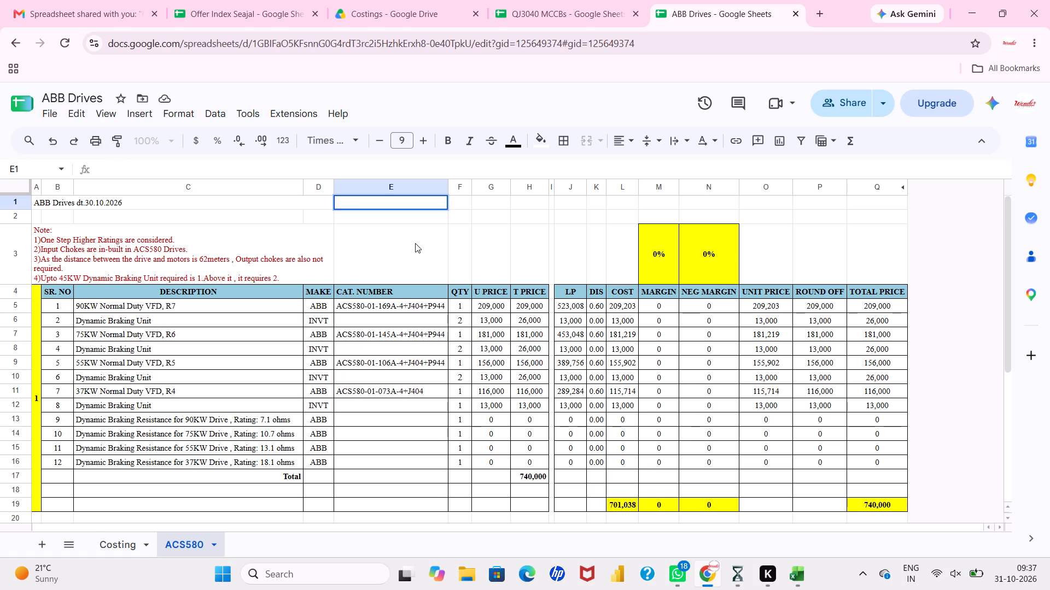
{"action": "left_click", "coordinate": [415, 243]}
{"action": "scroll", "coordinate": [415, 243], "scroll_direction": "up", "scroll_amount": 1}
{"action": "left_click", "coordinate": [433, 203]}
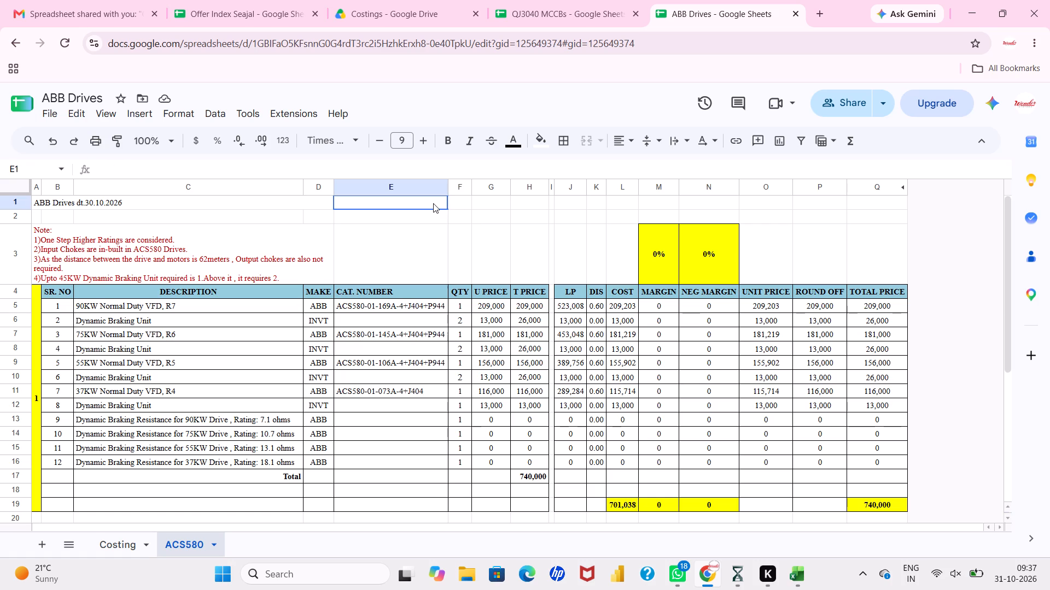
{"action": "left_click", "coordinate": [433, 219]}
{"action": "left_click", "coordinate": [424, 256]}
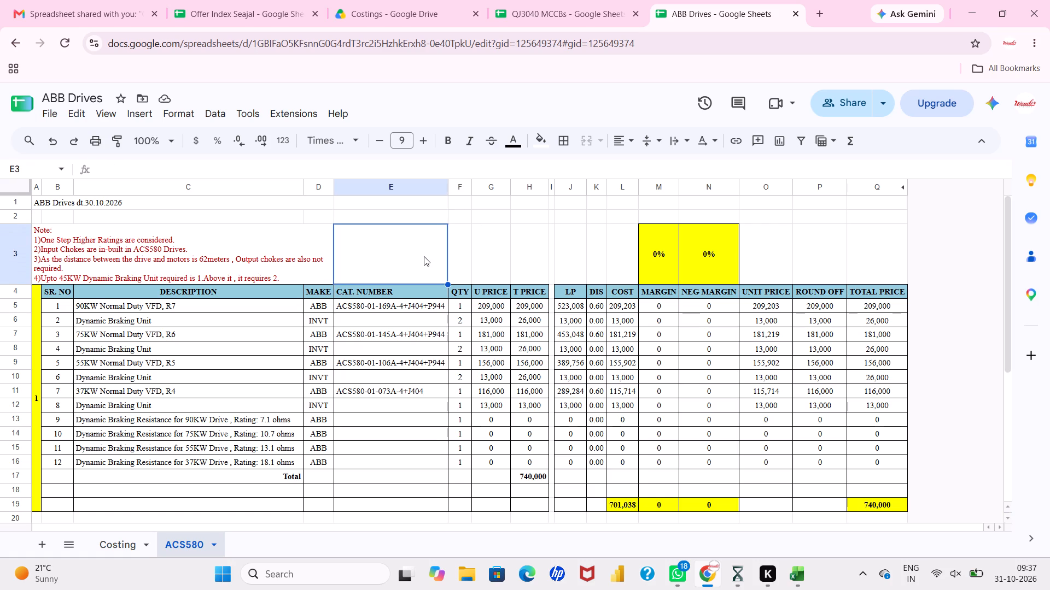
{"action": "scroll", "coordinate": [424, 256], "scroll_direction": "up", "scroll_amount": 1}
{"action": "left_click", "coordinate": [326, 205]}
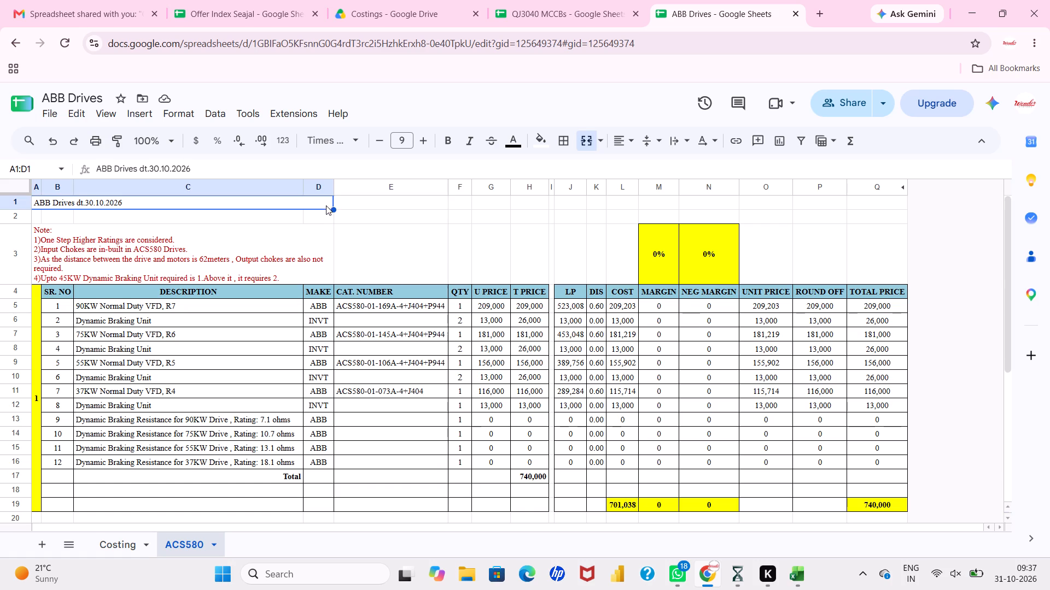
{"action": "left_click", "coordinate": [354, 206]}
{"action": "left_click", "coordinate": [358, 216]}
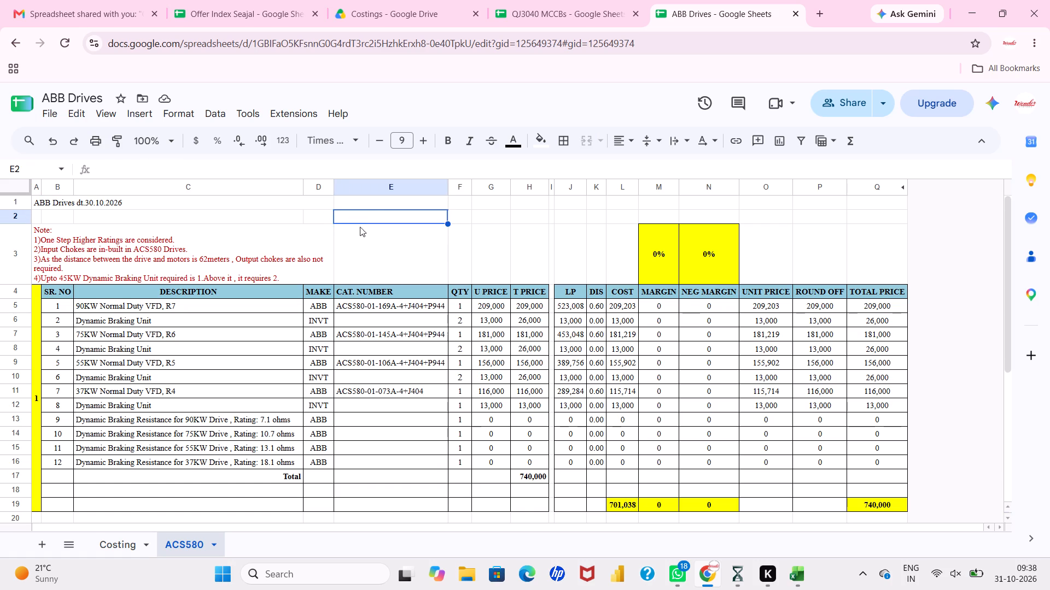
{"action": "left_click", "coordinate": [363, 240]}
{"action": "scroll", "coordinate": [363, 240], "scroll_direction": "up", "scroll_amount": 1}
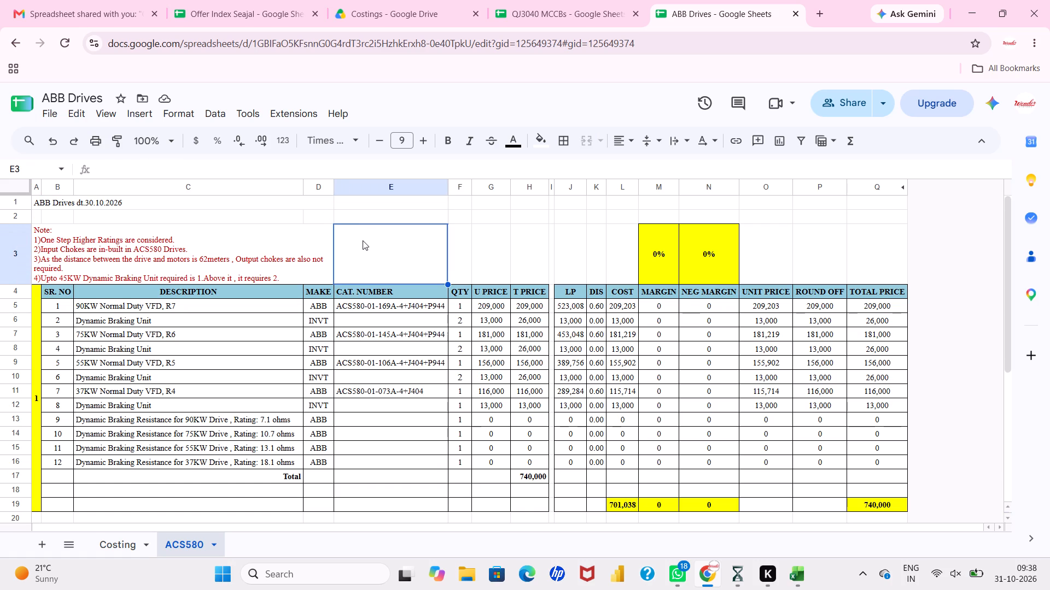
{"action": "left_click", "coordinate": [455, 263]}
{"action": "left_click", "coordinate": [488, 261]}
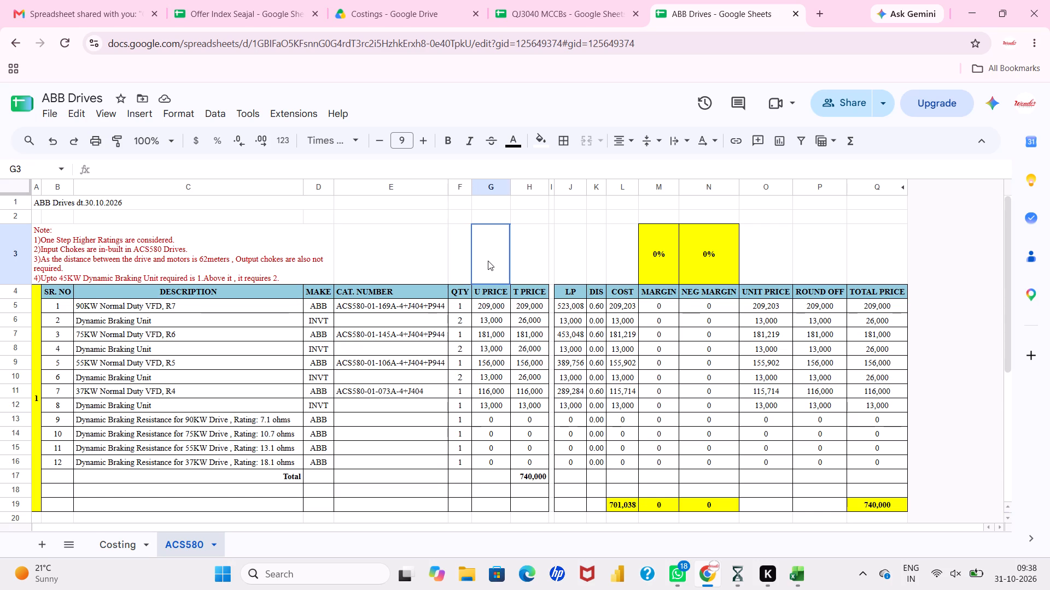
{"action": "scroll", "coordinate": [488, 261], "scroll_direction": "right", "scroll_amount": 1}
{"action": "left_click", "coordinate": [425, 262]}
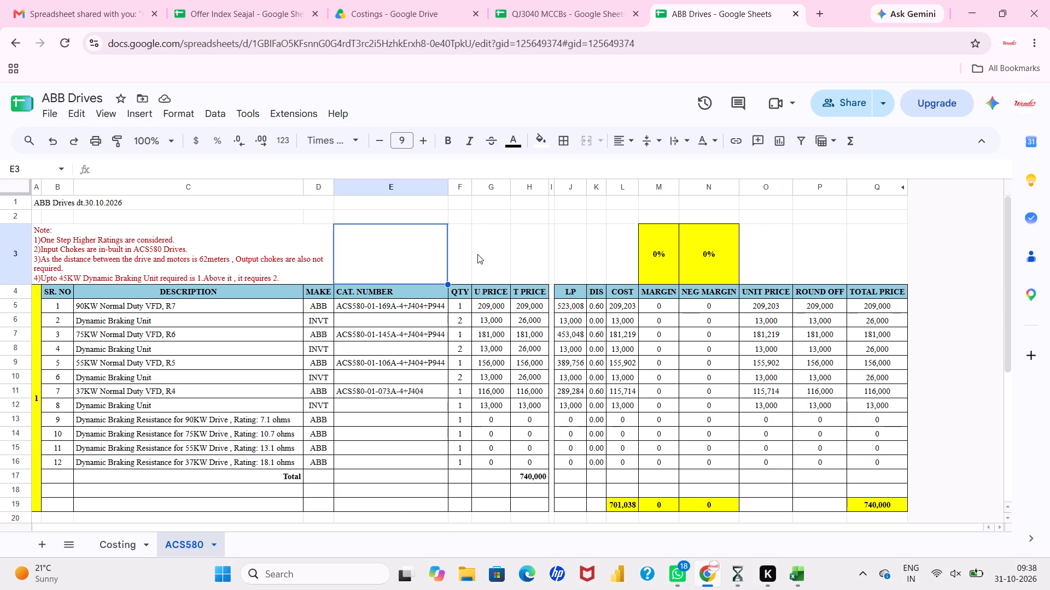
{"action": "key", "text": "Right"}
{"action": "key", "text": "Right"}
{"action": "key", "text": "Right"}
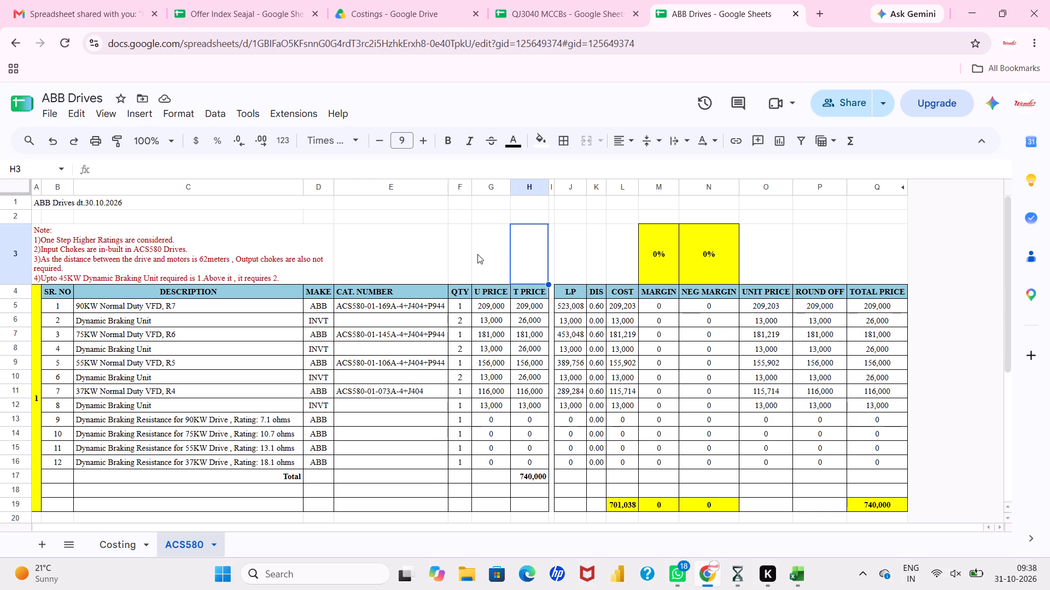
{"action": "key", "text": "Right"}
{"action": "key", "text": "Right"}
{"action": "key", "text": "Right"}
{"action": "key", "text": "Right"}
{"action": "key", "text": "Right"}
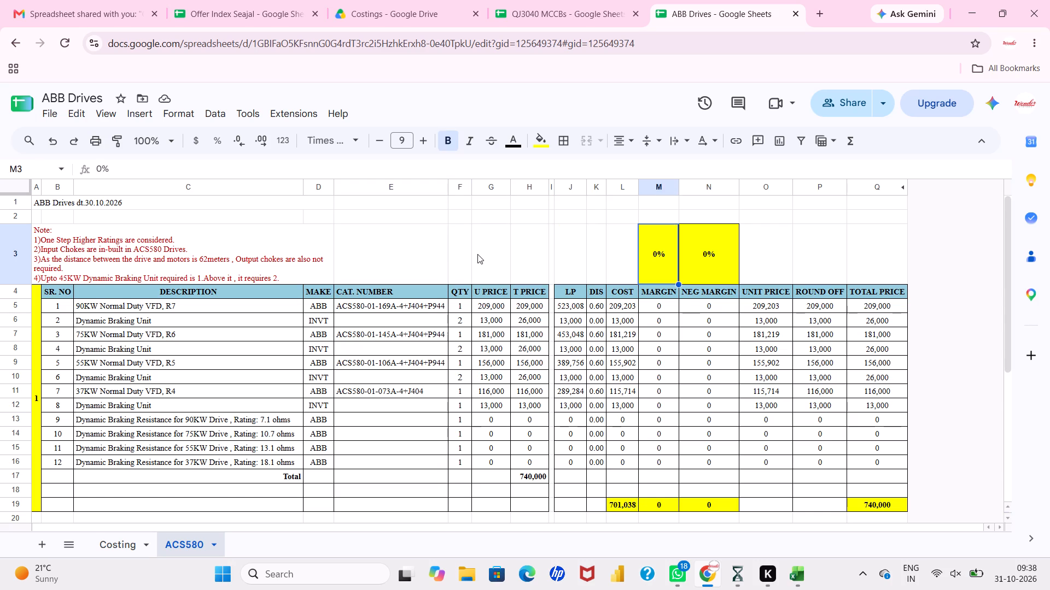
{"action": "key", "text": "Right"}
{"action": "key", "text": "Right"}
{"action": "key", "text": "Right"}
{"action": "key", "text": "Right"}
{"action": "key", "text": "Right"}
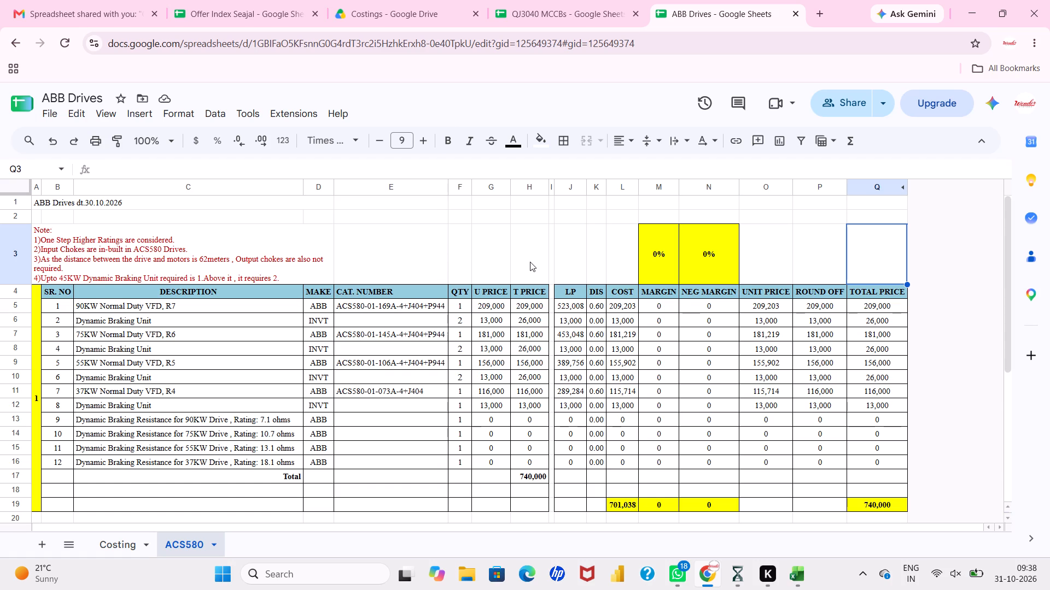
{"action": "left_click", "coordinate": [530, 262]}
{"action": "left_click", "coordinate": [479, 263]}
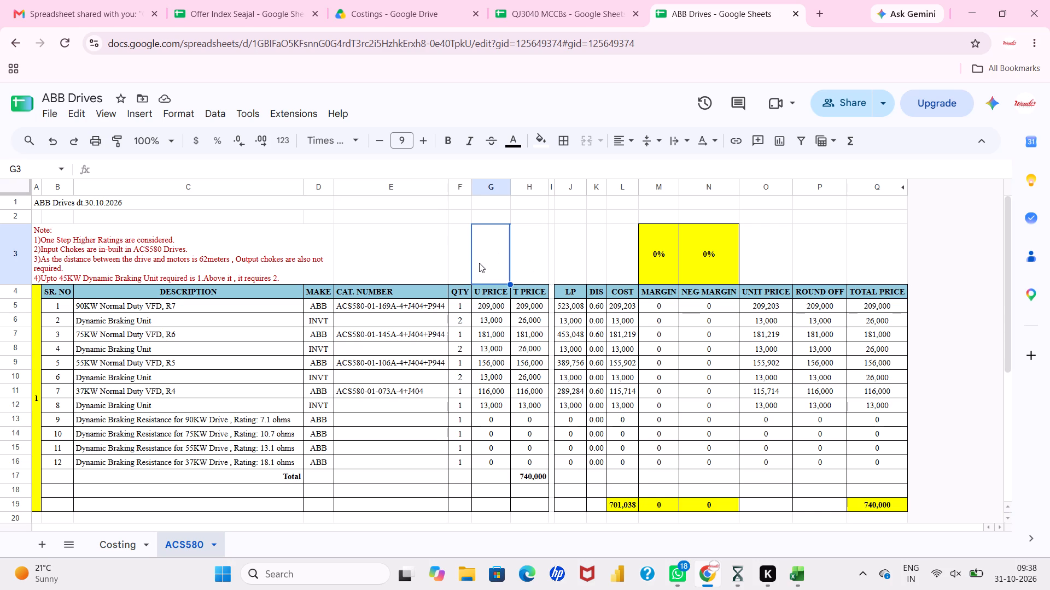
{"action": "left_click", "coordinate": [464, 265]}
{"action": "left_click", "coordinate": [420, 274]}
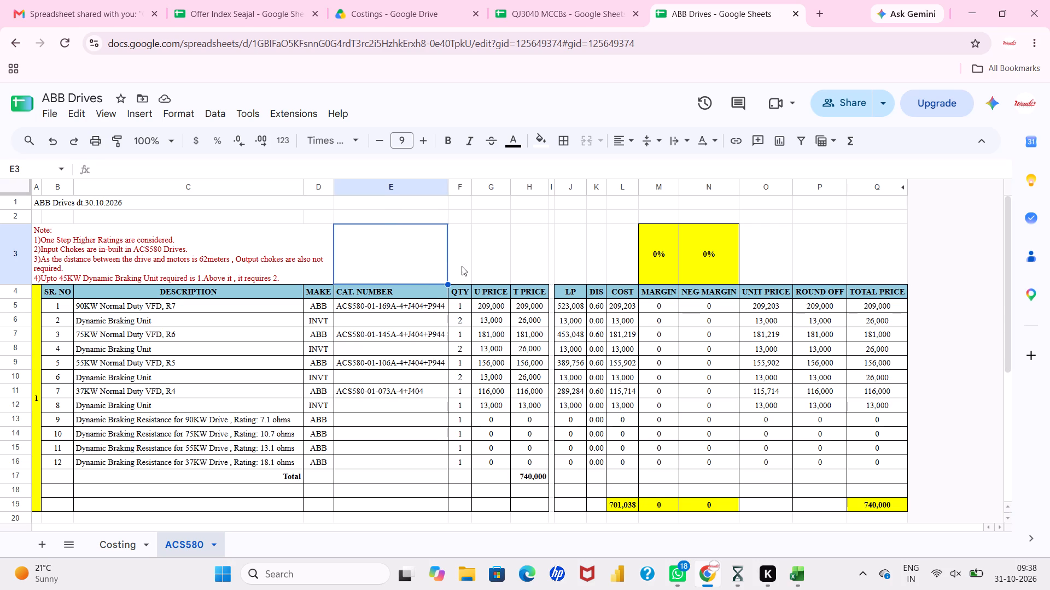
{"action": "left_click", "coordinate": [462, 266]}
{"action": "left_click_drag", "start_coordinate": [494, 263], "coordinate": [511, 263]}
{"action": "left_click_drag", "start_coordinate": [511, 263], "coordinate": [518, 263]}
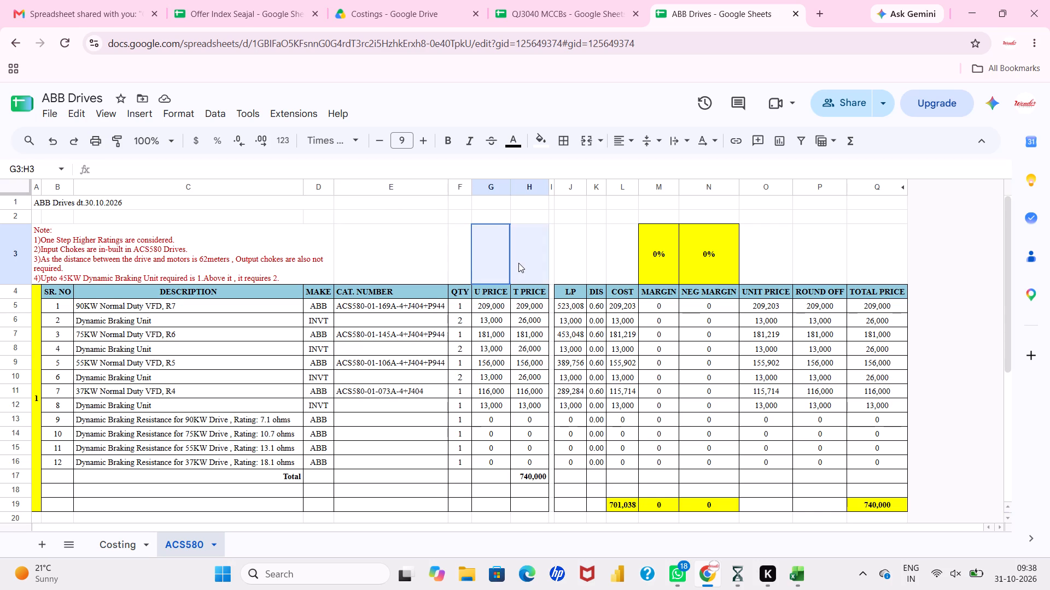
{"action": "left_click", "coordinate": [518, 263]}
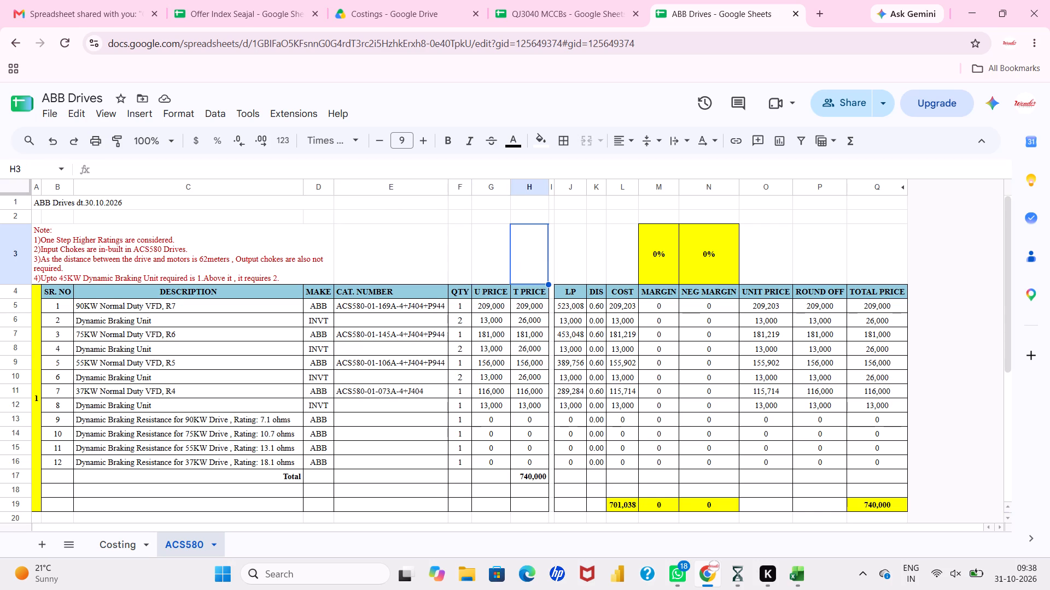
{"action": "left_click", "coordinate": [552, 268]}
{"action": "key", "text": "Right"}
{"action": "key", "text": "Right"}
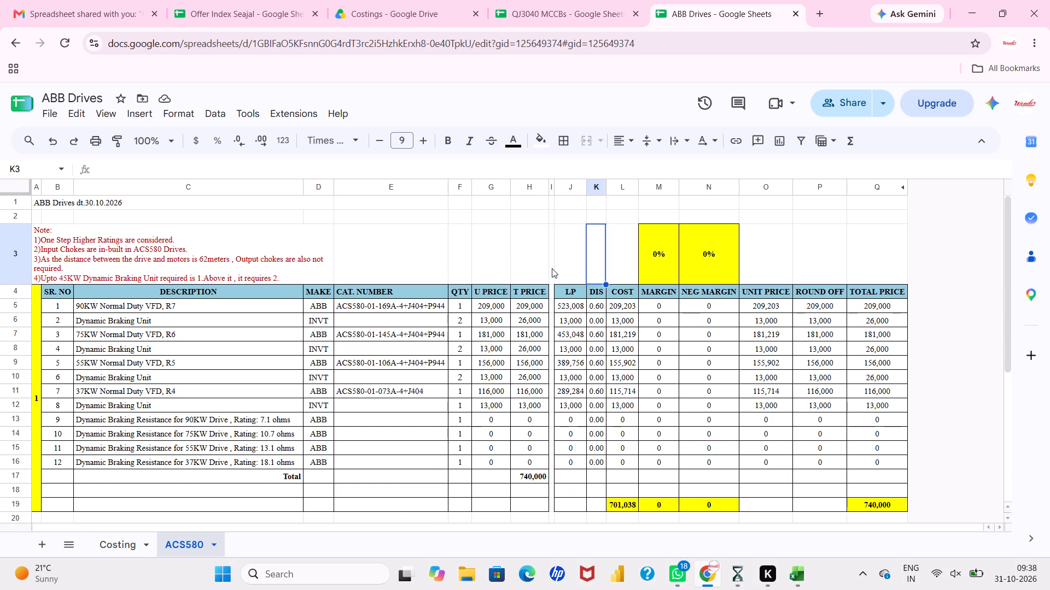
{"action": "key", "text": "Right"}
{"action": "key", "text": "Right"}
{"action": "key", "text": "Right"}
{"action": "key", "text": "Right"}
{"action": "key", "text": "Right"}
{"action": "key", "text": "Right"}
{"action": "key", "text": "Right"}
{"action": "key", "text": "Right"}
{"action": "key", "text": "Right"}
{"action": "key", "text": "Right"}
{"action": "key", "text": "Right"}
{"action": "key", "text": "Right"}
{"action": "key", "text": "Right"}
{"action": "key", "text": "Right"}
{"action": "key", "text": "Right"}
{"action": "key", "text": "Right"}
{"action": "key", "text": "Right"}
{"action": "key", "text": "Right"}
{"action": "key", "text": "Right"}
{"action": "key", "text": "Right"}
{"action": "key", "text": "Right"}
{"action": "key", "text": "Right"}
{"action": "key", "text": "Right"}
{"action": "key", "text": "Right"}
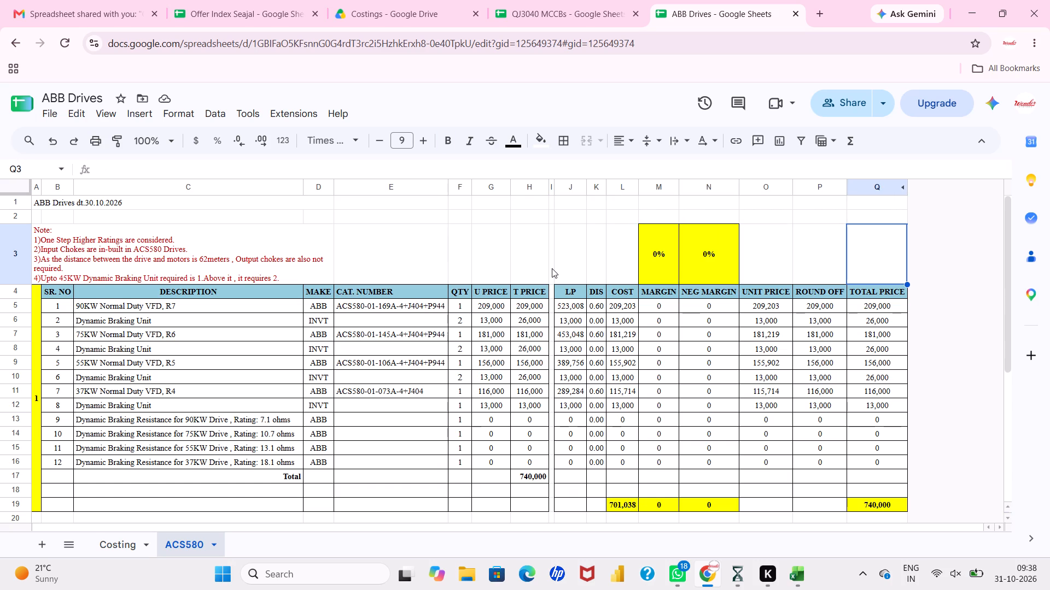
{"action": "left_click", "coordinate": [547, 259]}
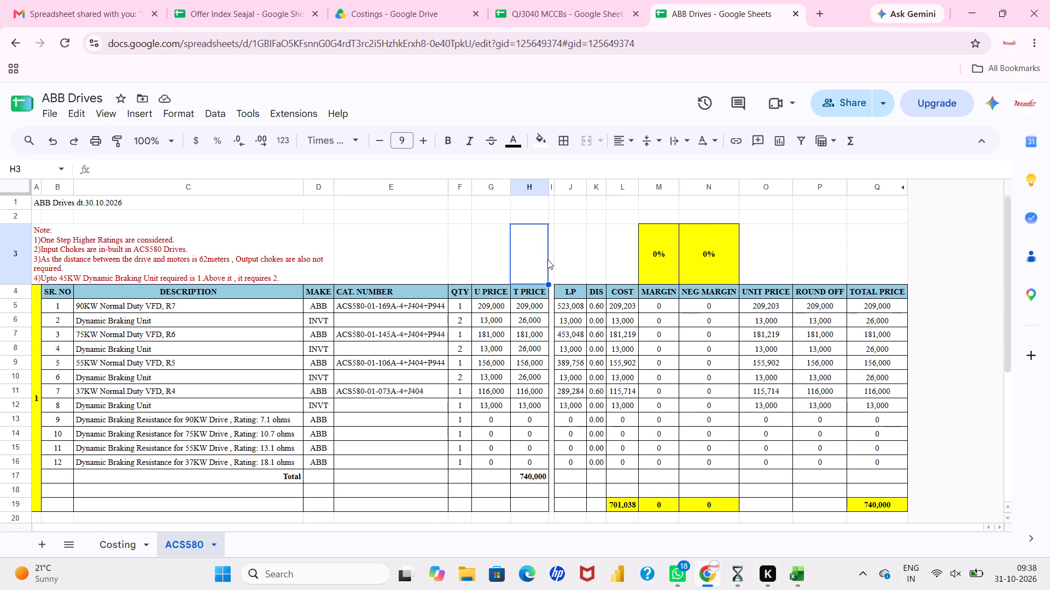
{"action": "left_click", "coordinate": [433, 498]}
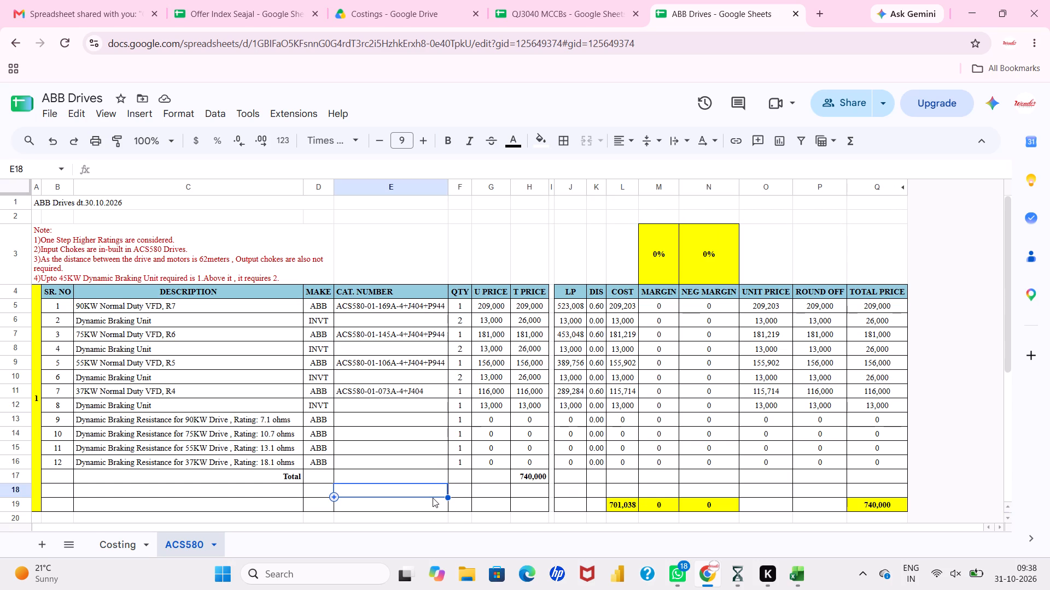
{"action": "scroll", "coordinate": [73, 498], "scroll_direction": "right", "scroll_amount": 2}
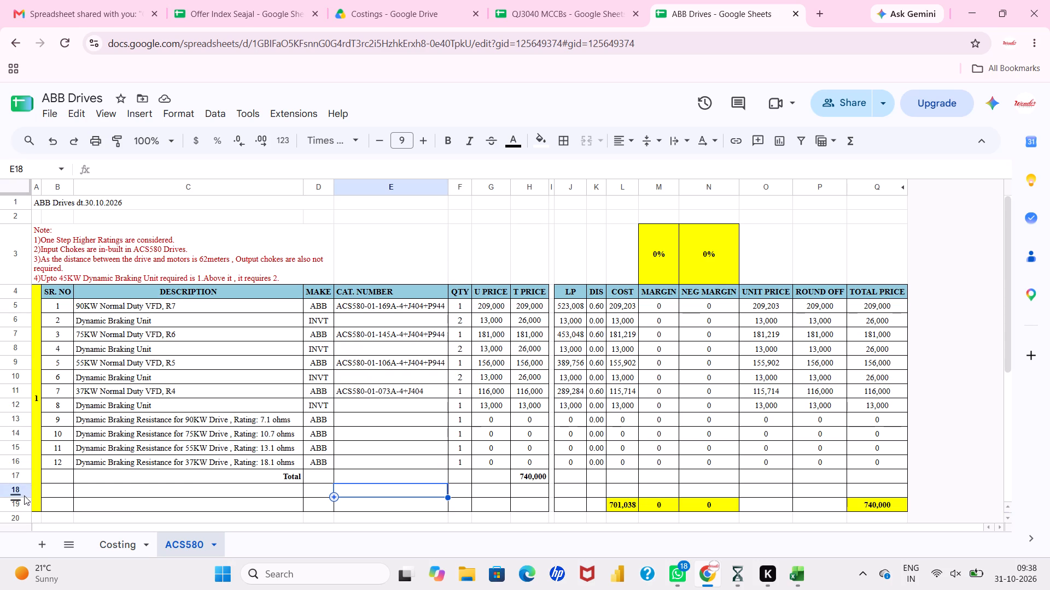
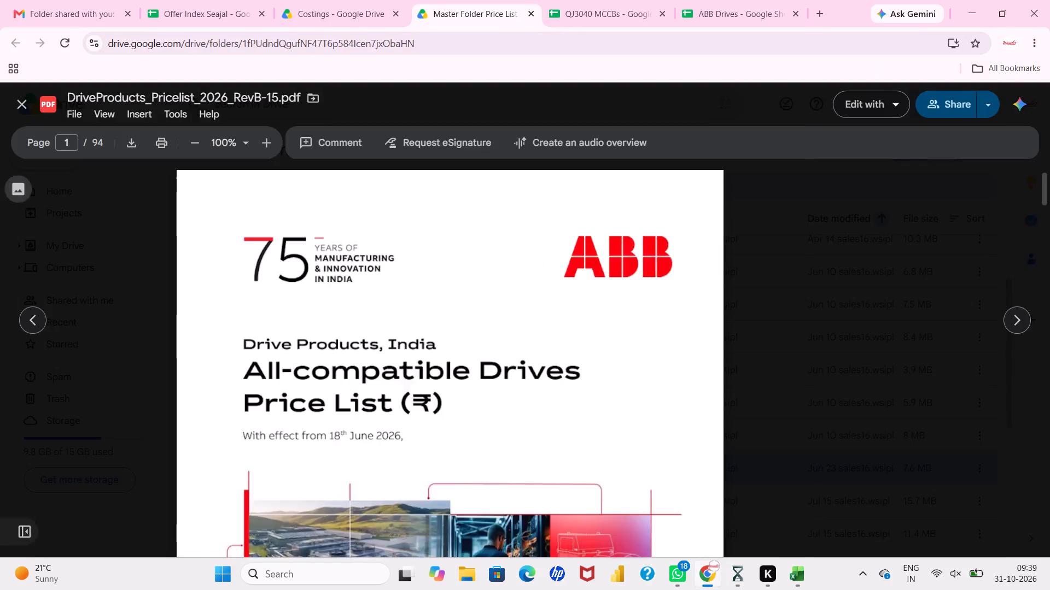
{"action": "left_click_drag", "start_coordinate": [533, 140], "coordinate": [536, 148]}
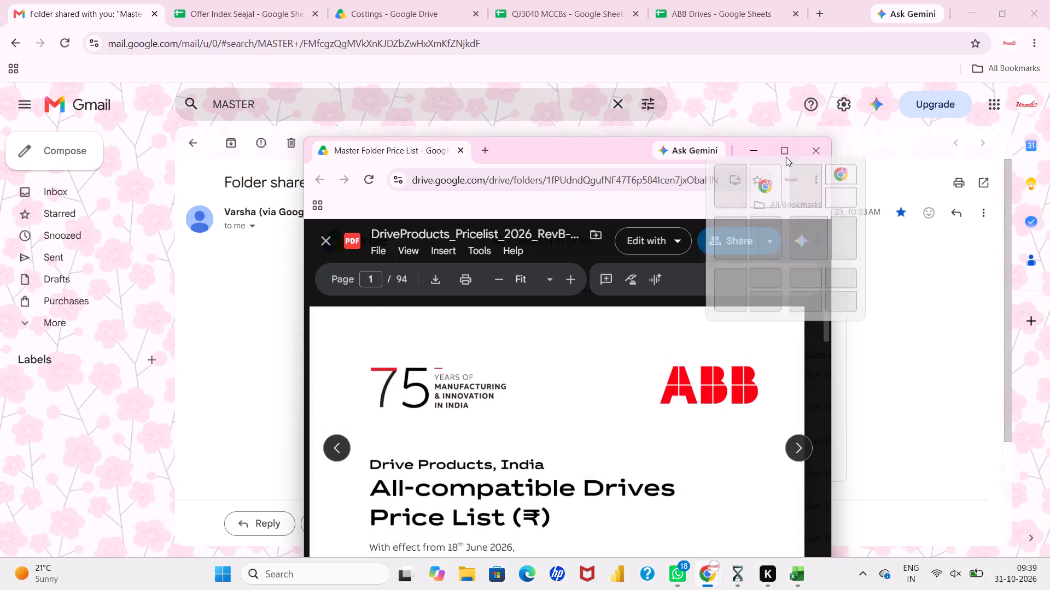
{"action": "left_click", "coordinate": [754, 241]}
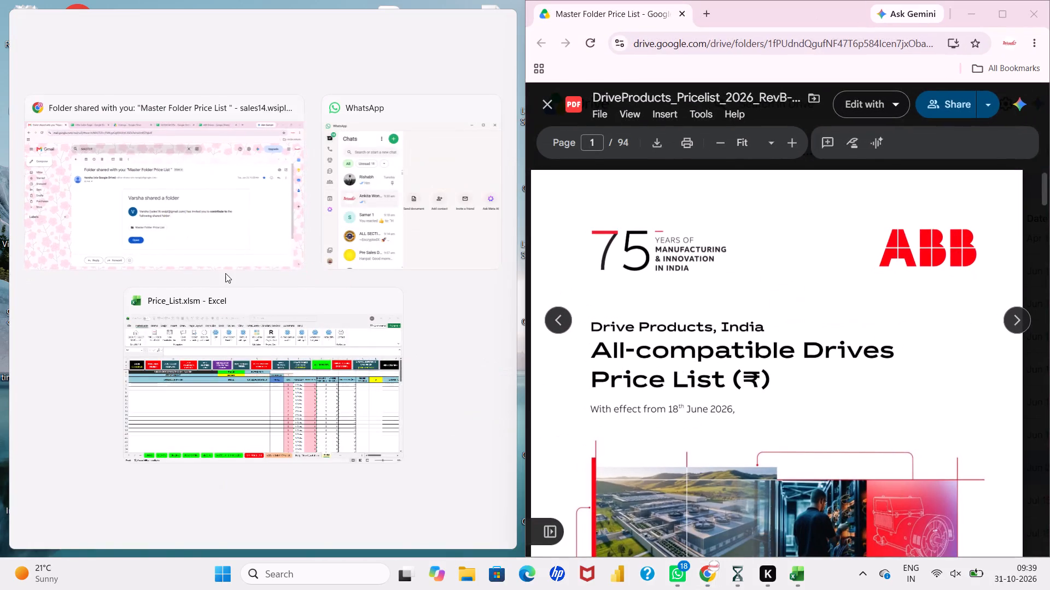
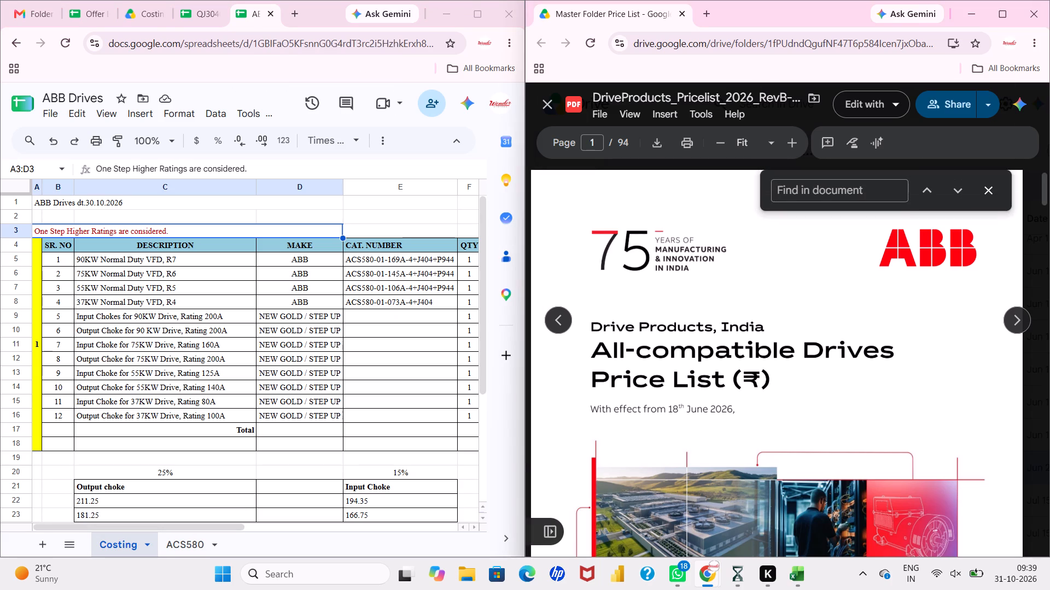
Search the drives price list PDF for "ACS560" and go through the matches to the ACS560 list price table.
{"action": "type", "text": "ACS560"}
{"action": "key", "text": "Return"}
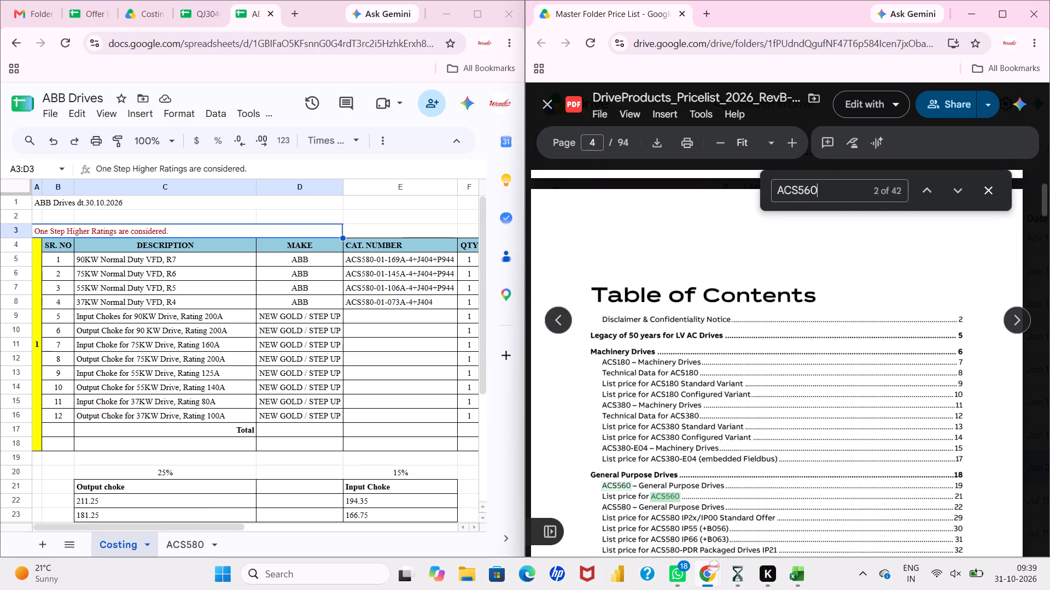
{"action": "left_click", "coordinate": [963, 190]}
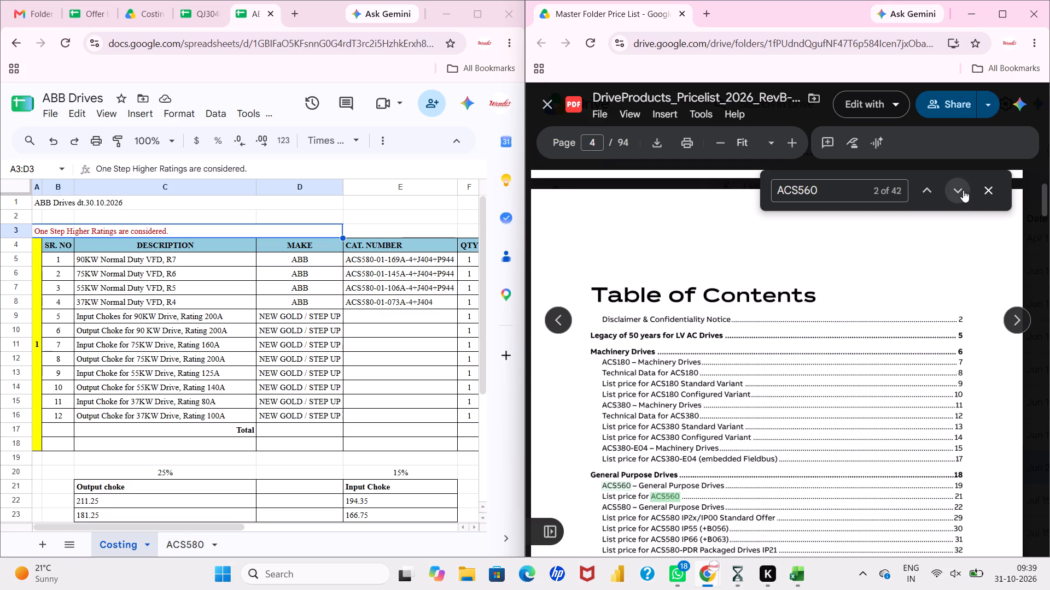
{"action": "left_click", "coordinate": [963, 190]}
{"action": "left_click", "coordinate": [963, 190]}
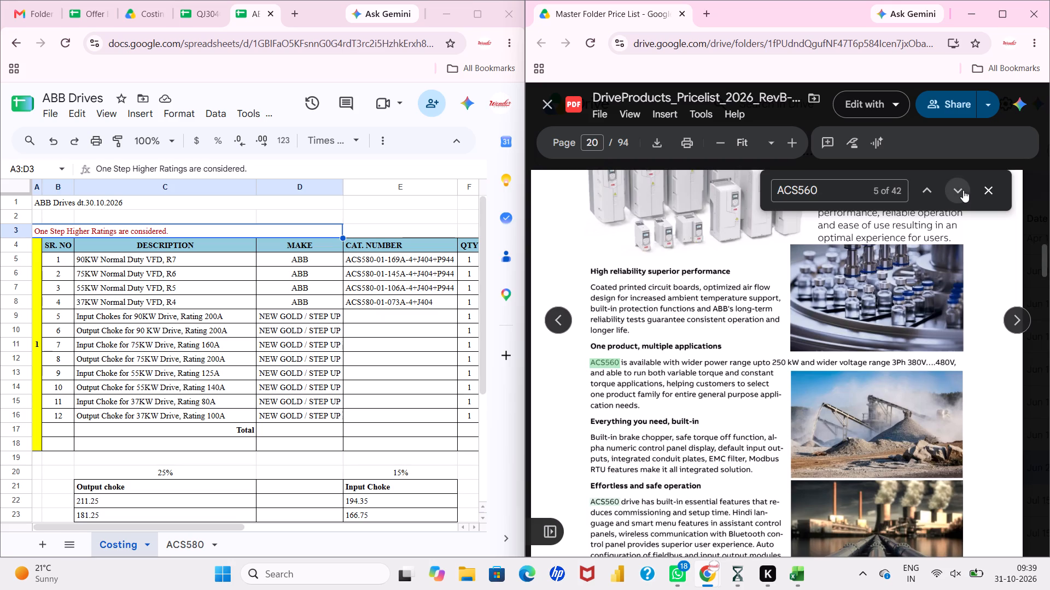
{"action": "double_click", "coordinate": [963, 190]}
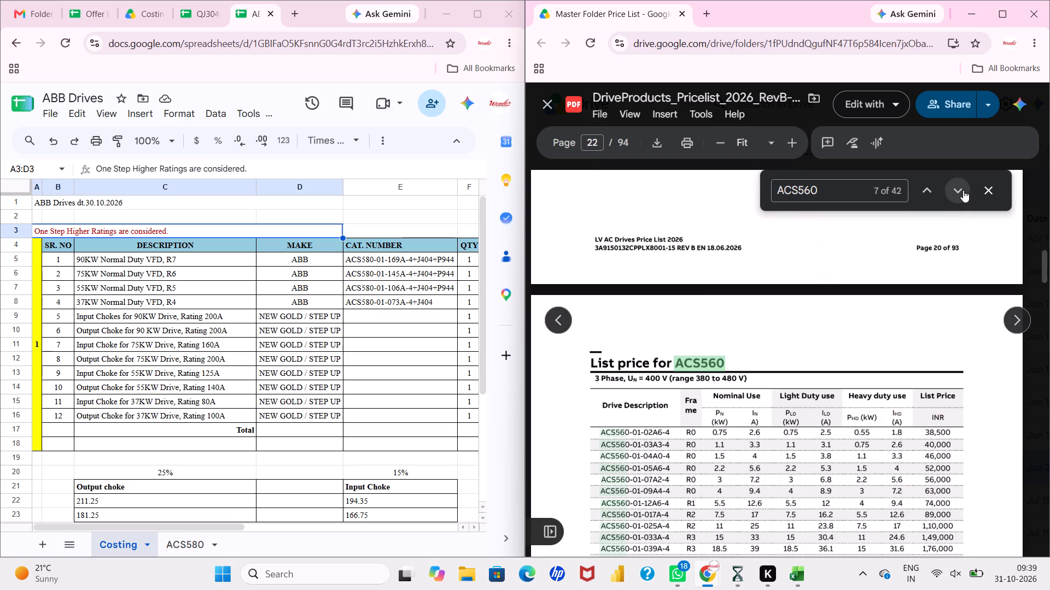
{"action": "left_click", "coordinate": [963, 190]}
{"action": "left_click", "coordinate": [963, 190]}
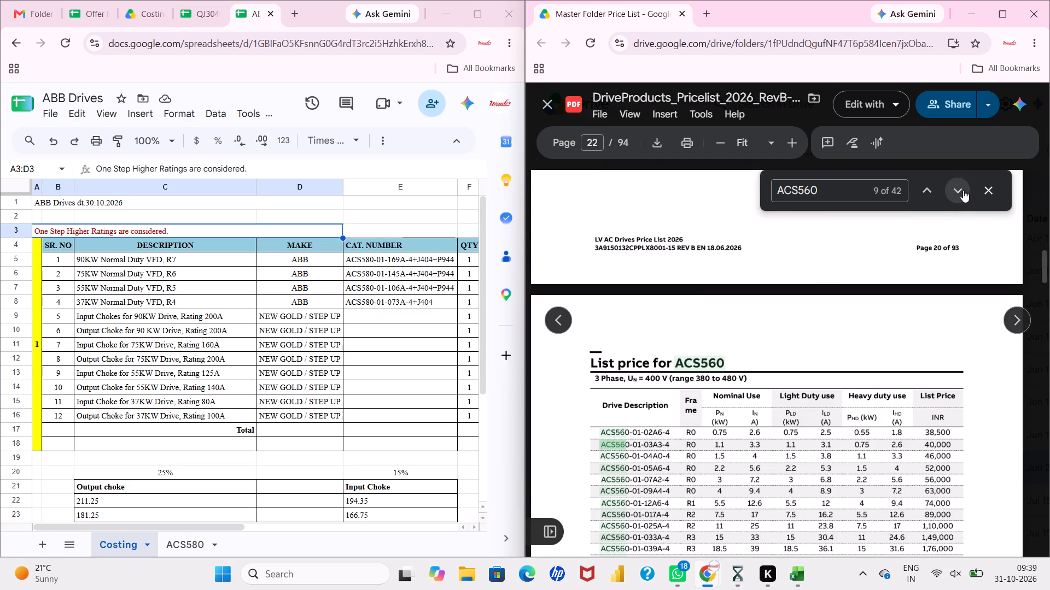
Examine the ACS560 list price table, its duty notes and the technical specification on the preceding page.
{"action": "scroll", "coordinate": [880, 335], "scroll_direction": "down", "scroll_amount": 3}
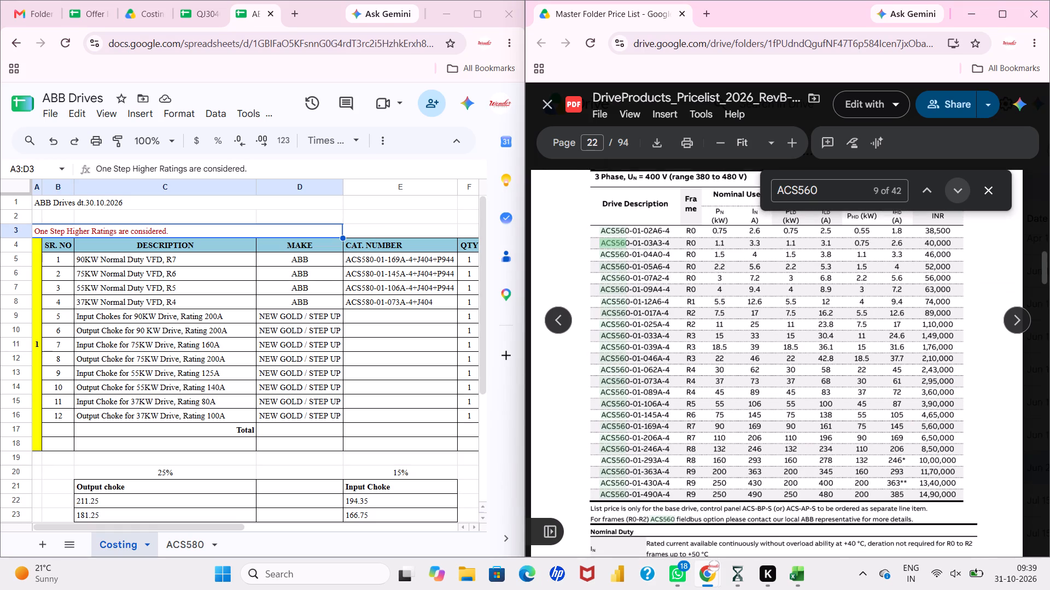
{"action": "scroll", "coordinate": [880, 335], "scroll_direction": "down", "scroll_amount": 2}
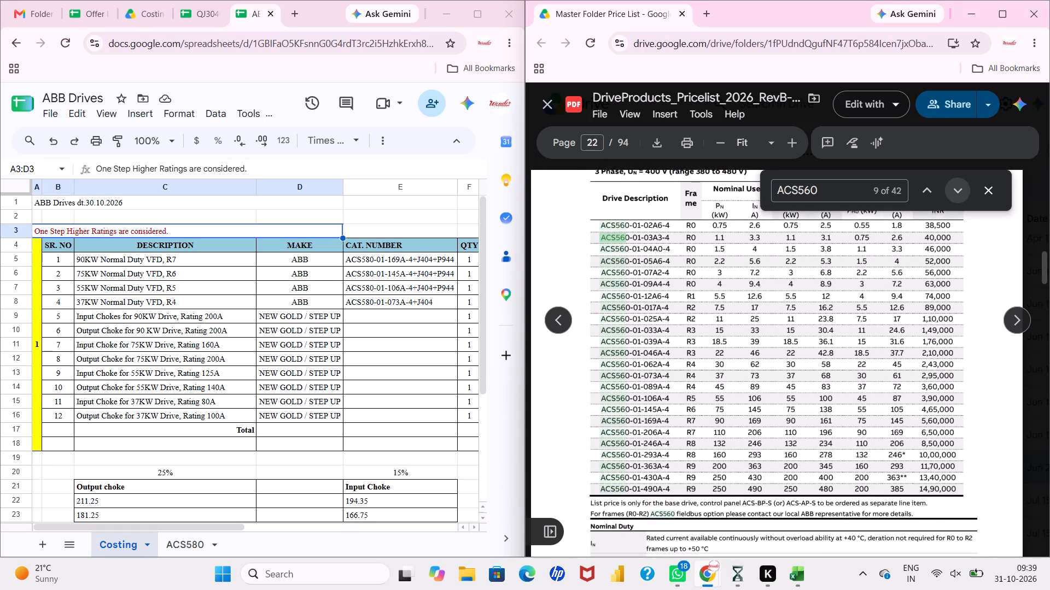
{"action": "scroll", "coordinate": [880, 335], "scroll_direction": "down", "scroll_amount": 3}
{"action": "scroll", "coordinate": [880, 335], "scroll_direction": "up", "scroll_amount": 1}
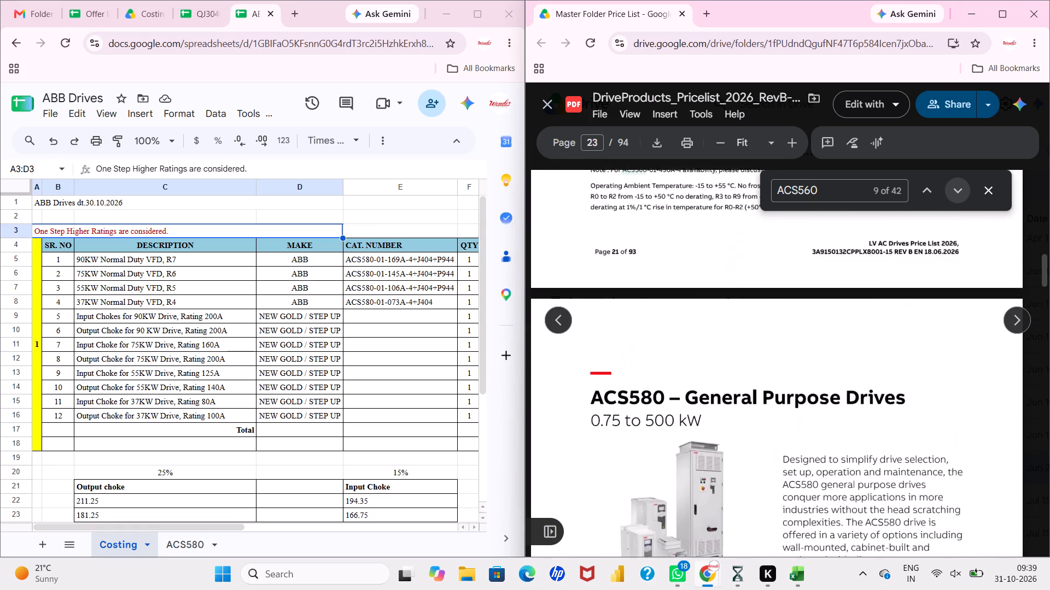
{"action": "scroll", "coordinate": [880, 335], "scroll_direction": "up", "scroll_amount": 3}
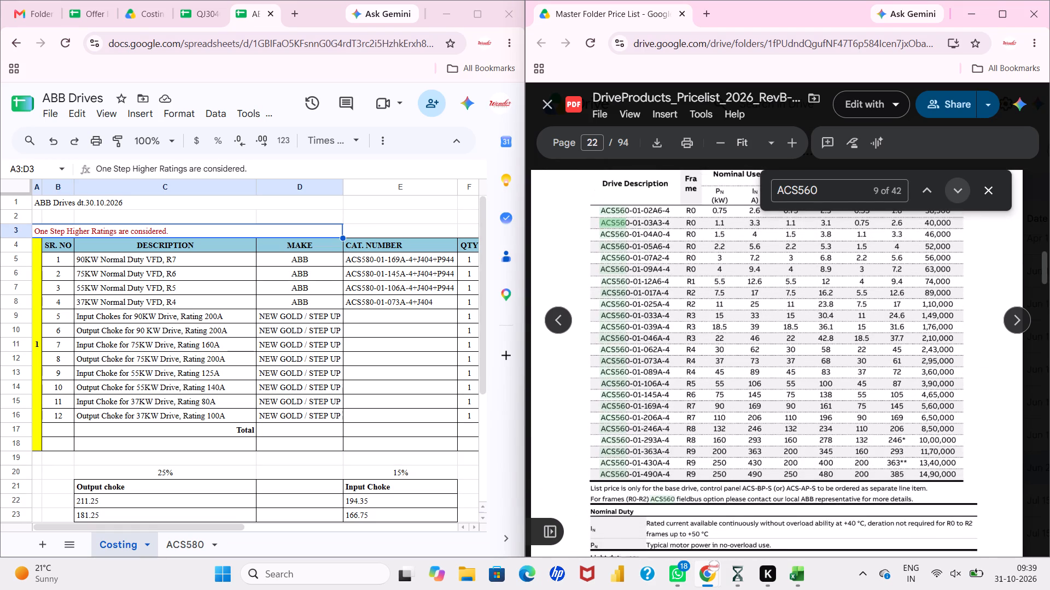
{"action": "scroll", "coordinate": [880, 335], "scroll_direction": "up", "scroll_amount": 2}
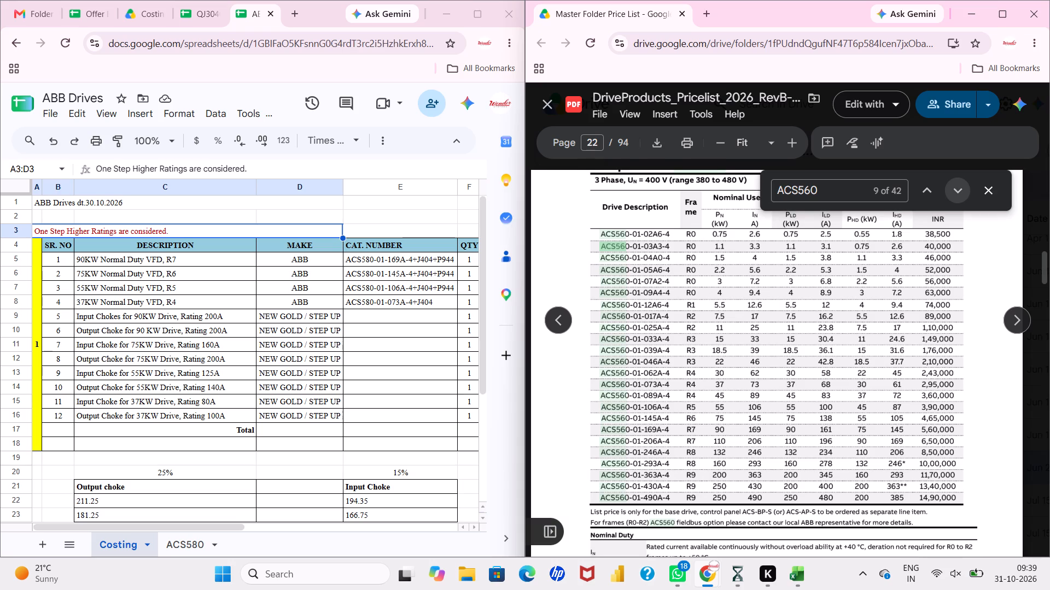
{"action": "scroll", "coordinate": [880, 335], "scroll_direction": "up", "scroll_amount": 2}
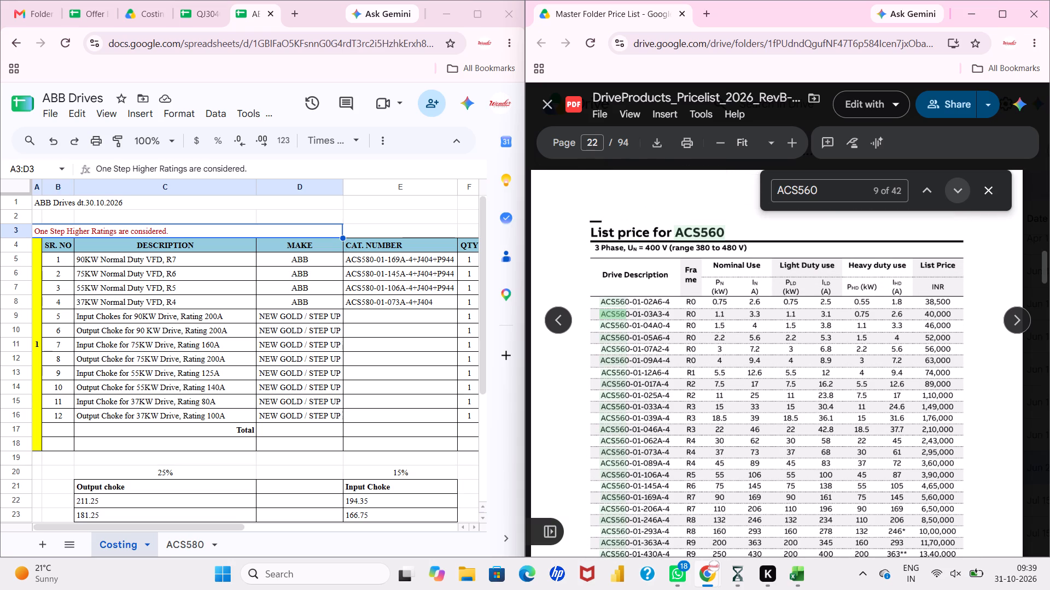
{"action": "scroll", "coordinate": [880, 335], "scroll_direction": "up", "scroll_amount": 6}
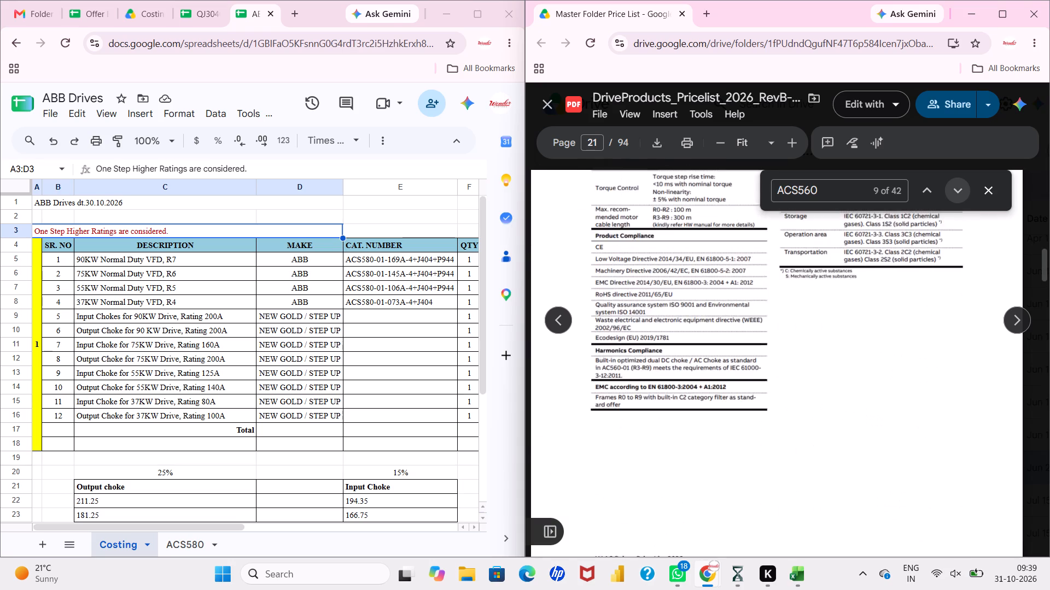
{"action": "scroll", "coordinate": [880, 335], "scroll_direction": "up", "scroll_amount": 3}
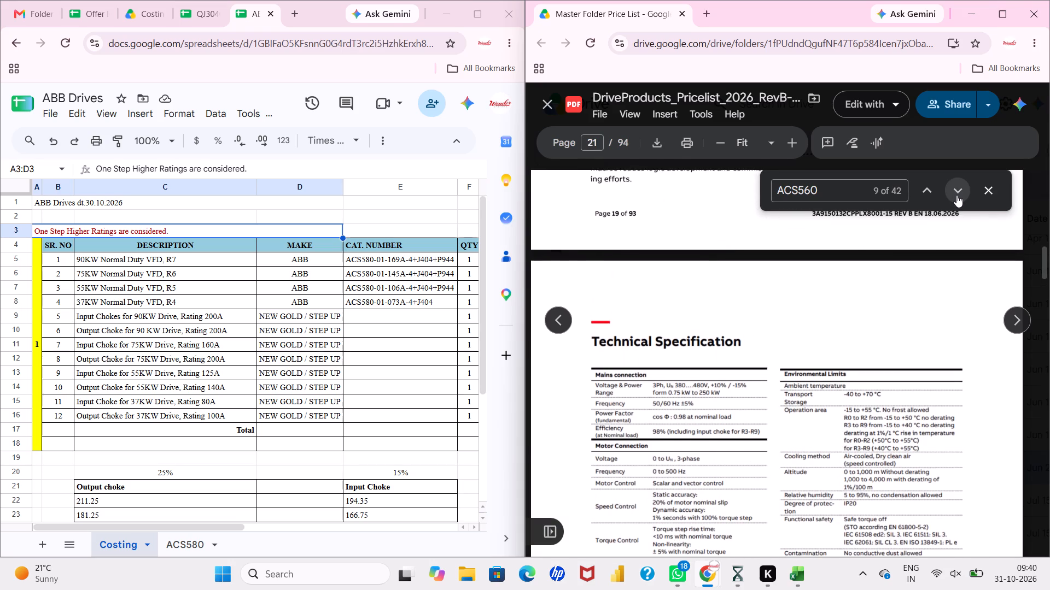
Go through the ACS560 matches in the list price table to examine the 75 kW and 90 kW drive rows.
{"action": "left_click", "coordinate": [957, 193]}
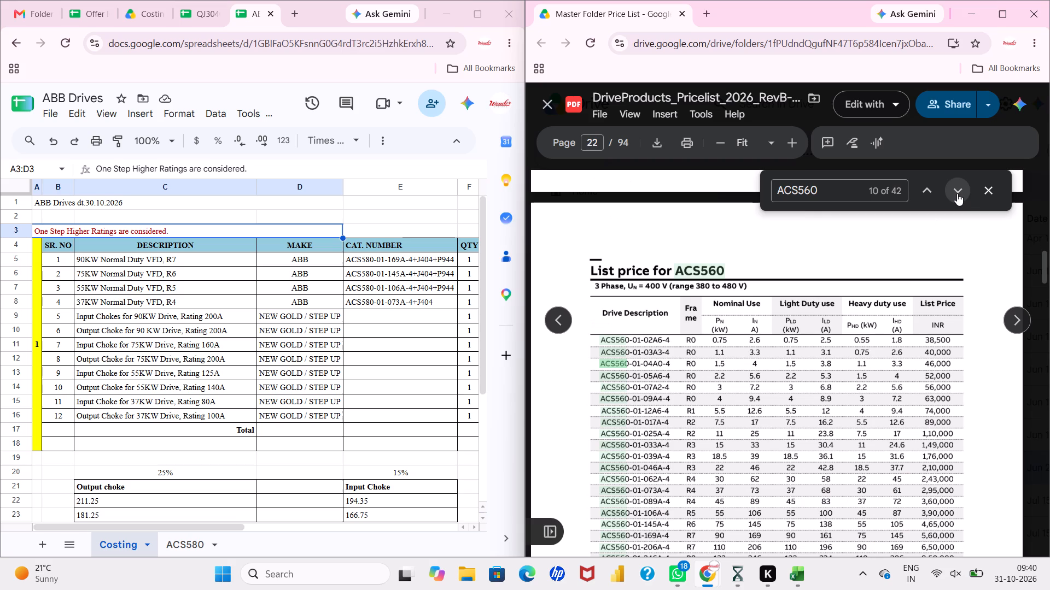
{"action": "left_click", "coordinate": [957, 193]}
{"action": "left_click", "coordinate": [957, 193]}
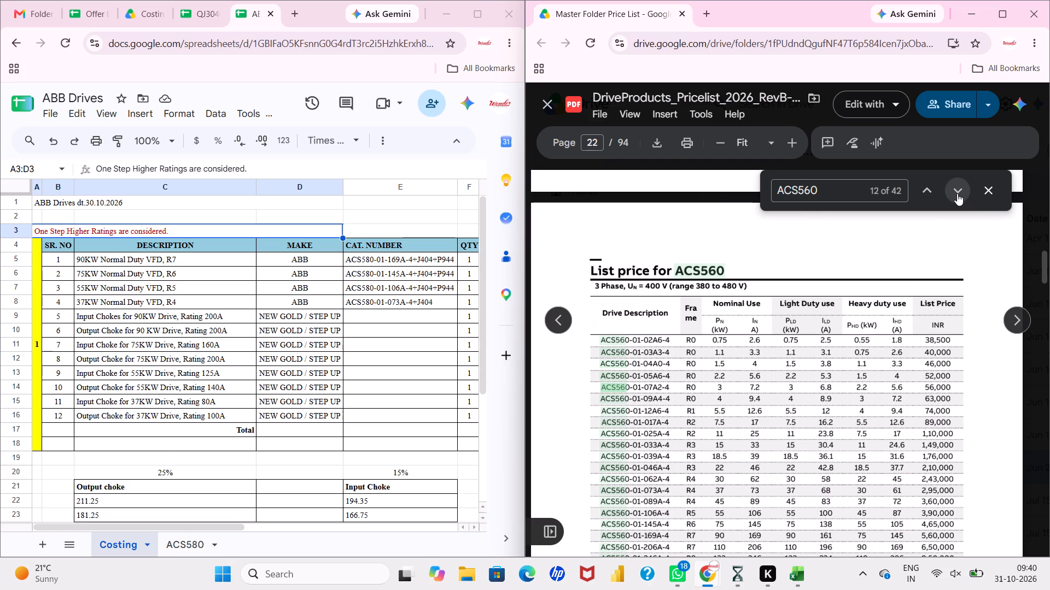
{"action": "triple_click", "coordinate": [957, 193]}
{"action": "triple_click", "coordinate": [957, 193]}
{"action": "triple_click", "coordinate": [957, 193]}
{"action": "triple_click", "coordinate": [957, 193]}
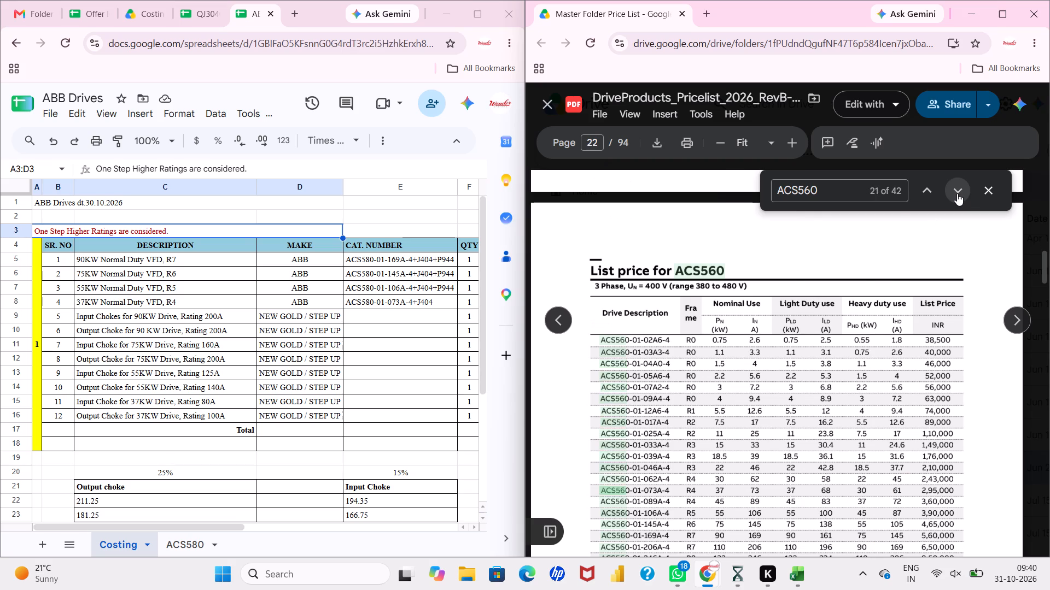
{"action": "double_click", "coordinate": [957, 193]}
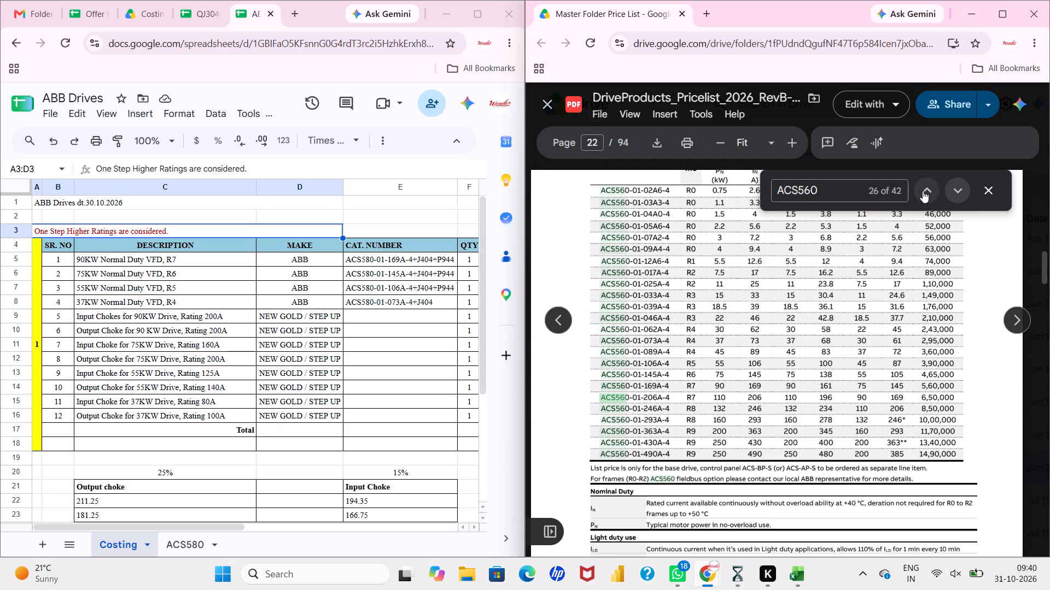
{"action": "double_click", "coordinate": [924, 191]}
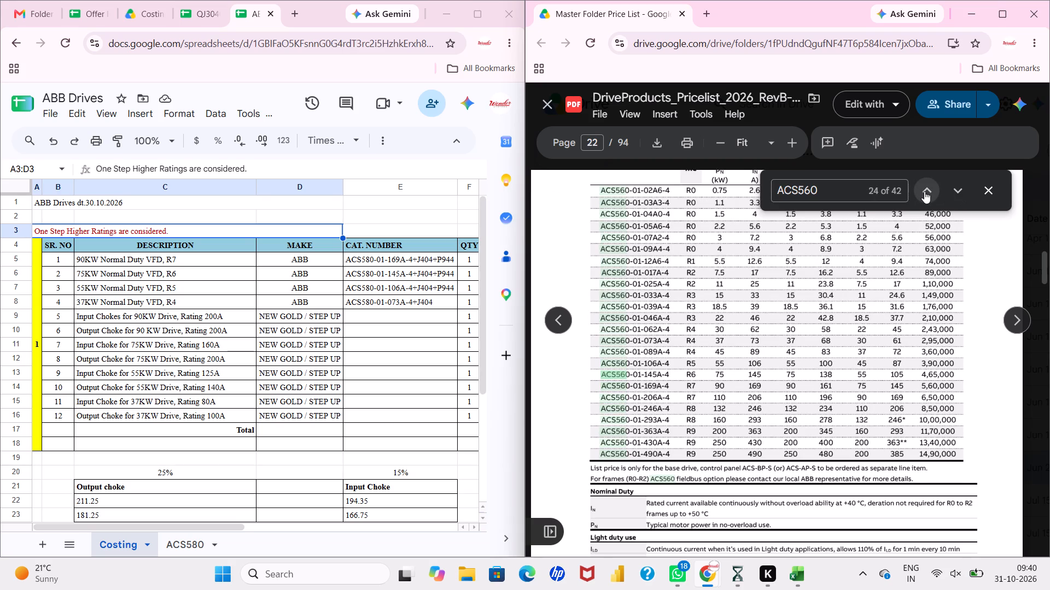
Replace the 90KW drive's catalogue number in cell E5 with ACS560-01-169A-4, copied from the price list.
{"action": "scroll", "coordinate": [787, 300], "scroll_direction": "right", "scroll_amount": 1}
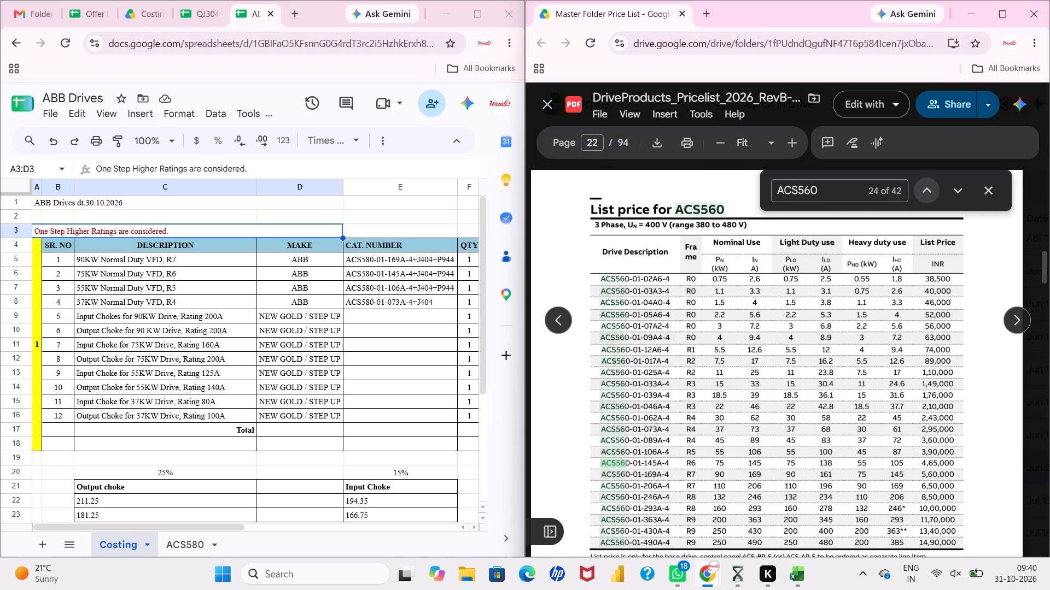
{"action": "scroll", "coordinate": [678, 360], "scroll_direction": "down", "scroll_amount": 1}
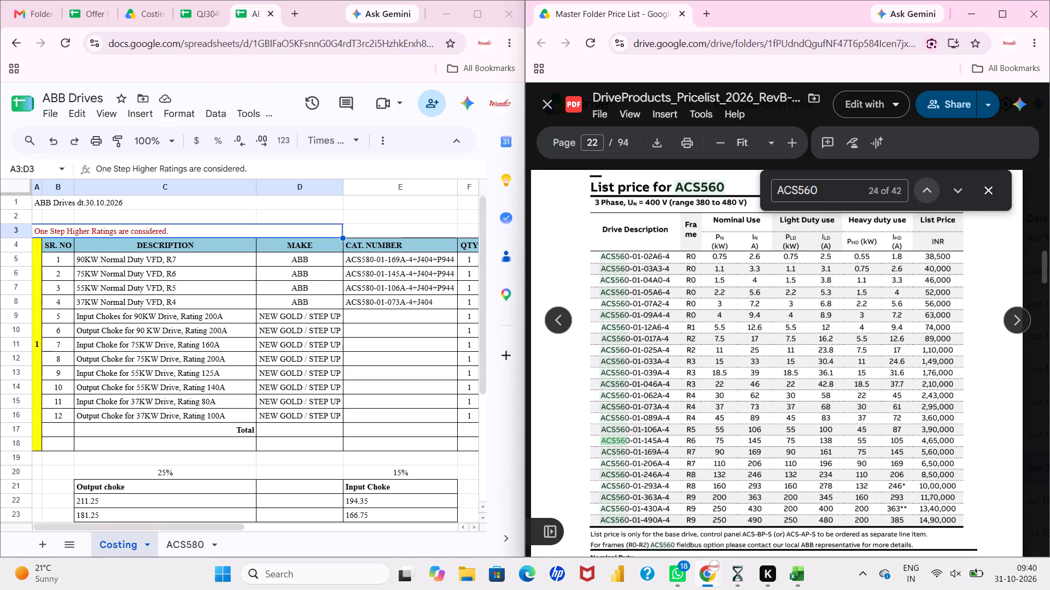
{"action": "left_click_drag", "start_coordinate": [668, 450], "coordinate": [644, 449]}
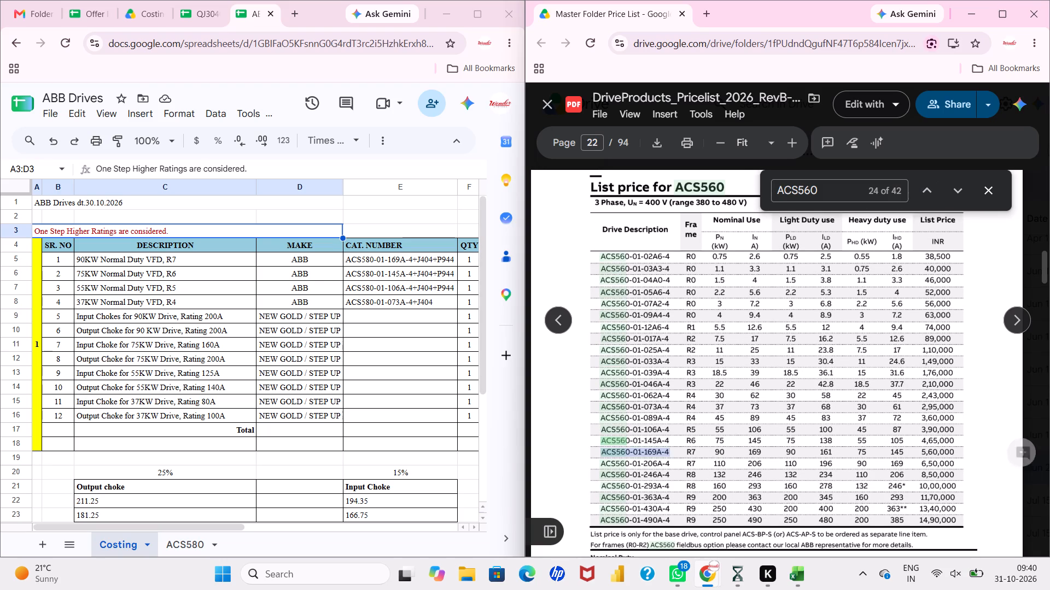
{"action": "left_click_drag", "start_coordinate": [644, 449], "coordinate": [594, 451]}
{"action": "key", "text": "ctrl+c"}
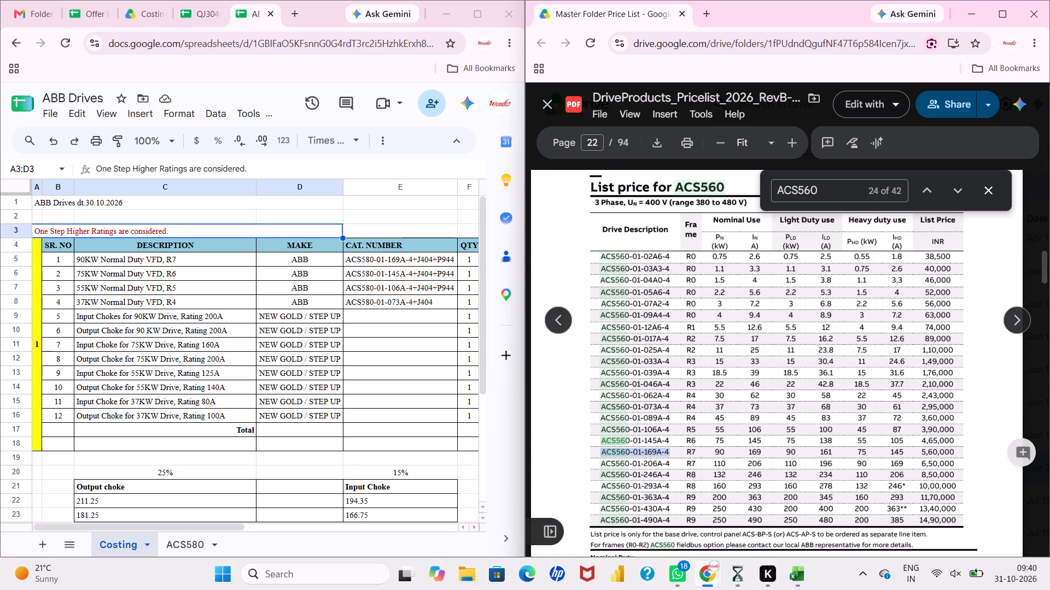
{"action": "left_click", "coordinate": [392, 263]}
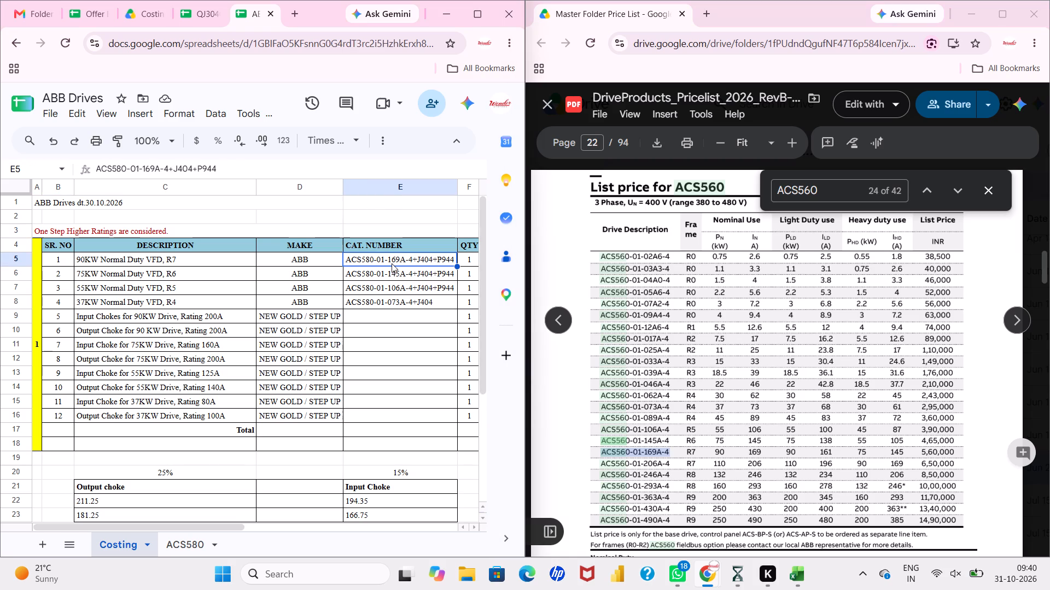
{"action": "key", "text": "ctrl+v"}
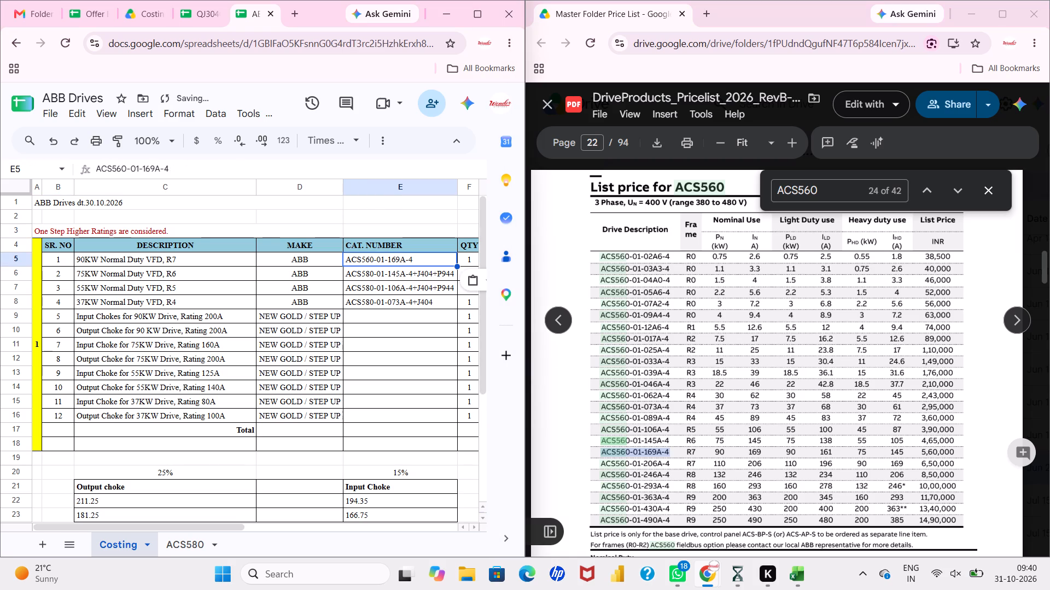
Replace the 75KW drive's catalogue number in cell E6 with ACS560-01-145A-4, copied from the price list.
{"action": "left_click_drag", "start_coordinate": [668, 442], "coordinate": [609, 435]}
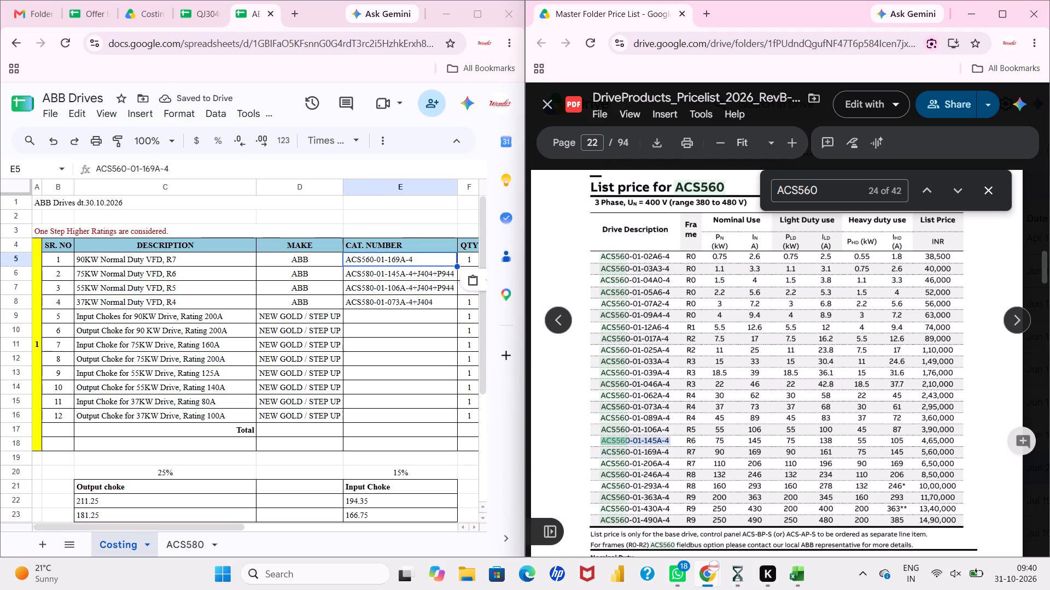
{"action": "left_click_drag", "start_coordinate": [609, 435], "coordinate": [598, 438]}
{"action": "key", "text": "ctrl+c"}
{"action": "left_click", "coordinate": [388, 275]}
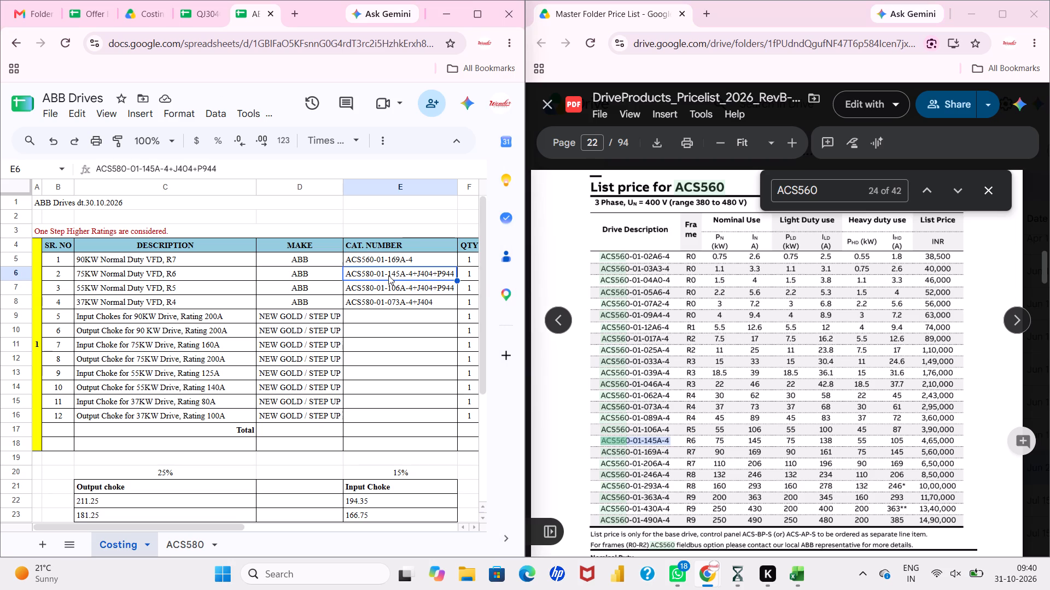
{"action": "key", "text": "ctrl+v"}
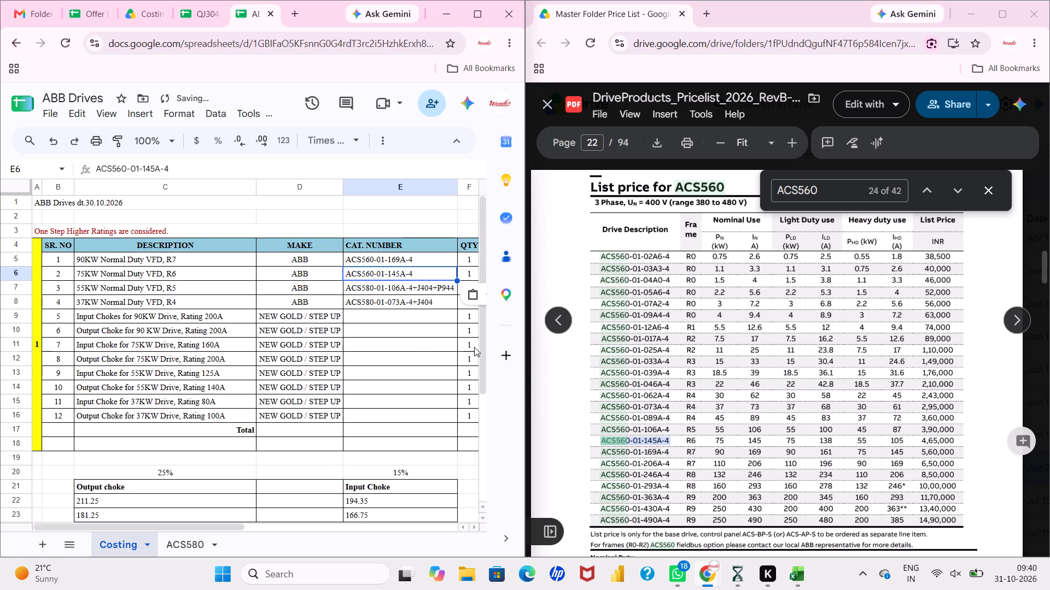
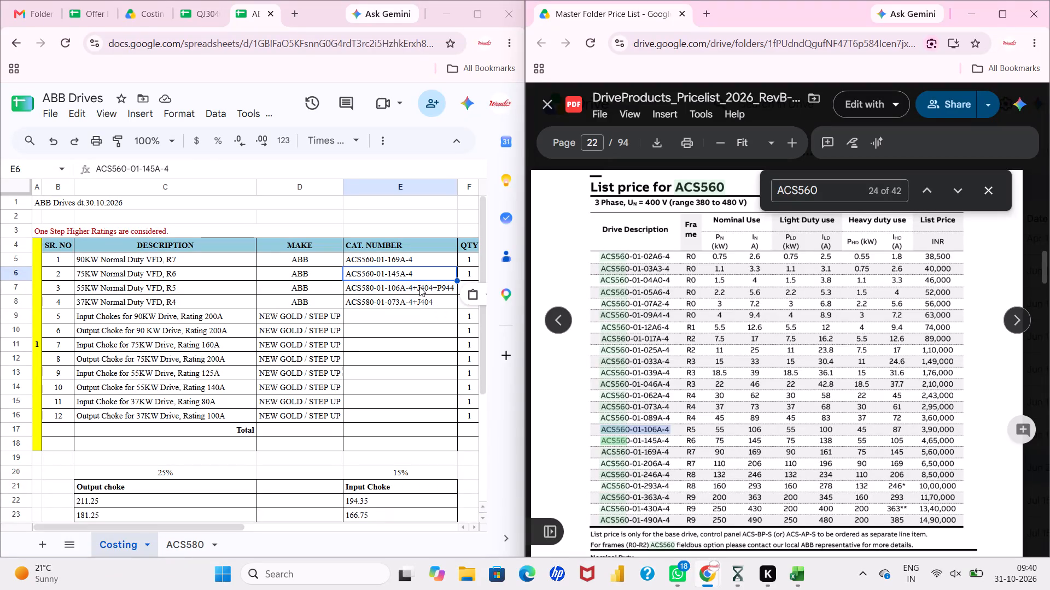
Replace the 55KW and 37KW drives' catalogue numbers in E7 and E8 with ACS560-01-106A-4 and ACS560-01-073A-4, copied from the price list.
{"action": "left_click", "coordinate": [419, 285]}
{"action": "key", "text": "ctrl+v"}
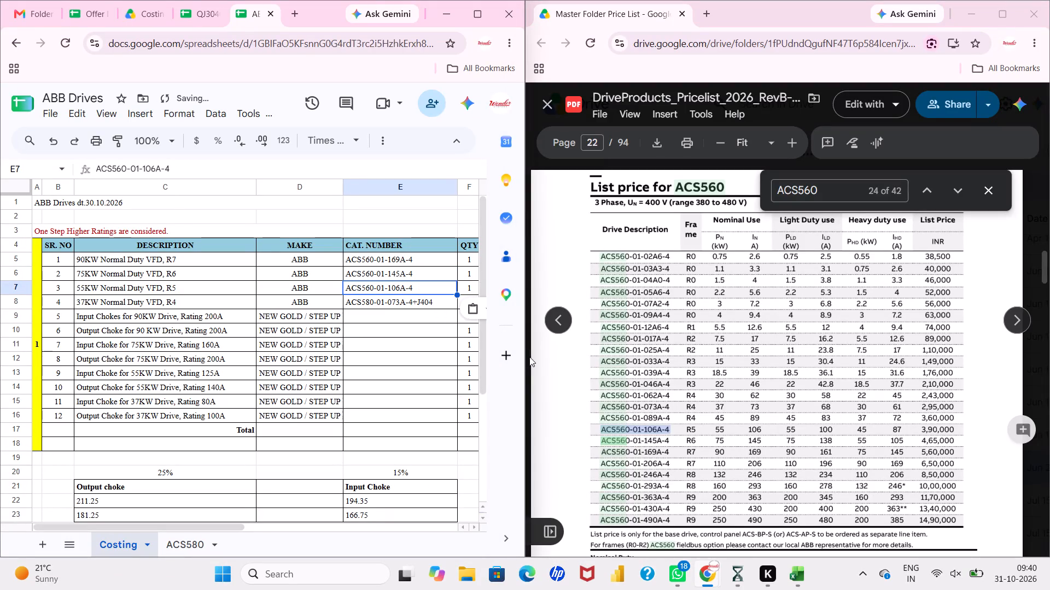
{"action": "left_click_drag", "start_coordinate": [673, 408], "coordinate": [594, 405]}
{"action": "key", "text": "ctrl+c"}
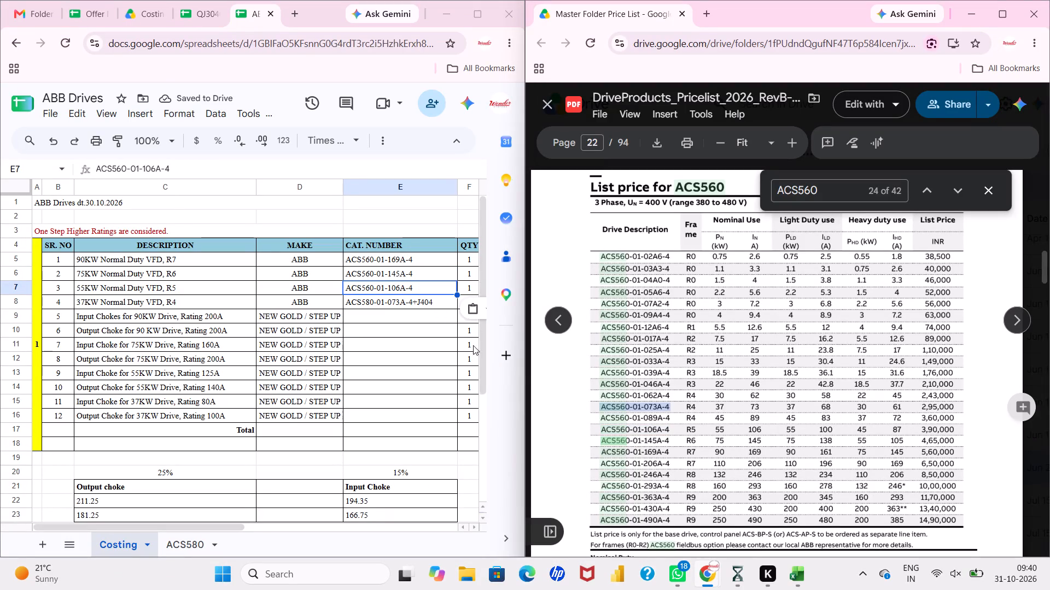
{"action": "left_click", "coordinate": [429, 303]}
{"action": "key", "text": "ctrl+v"}
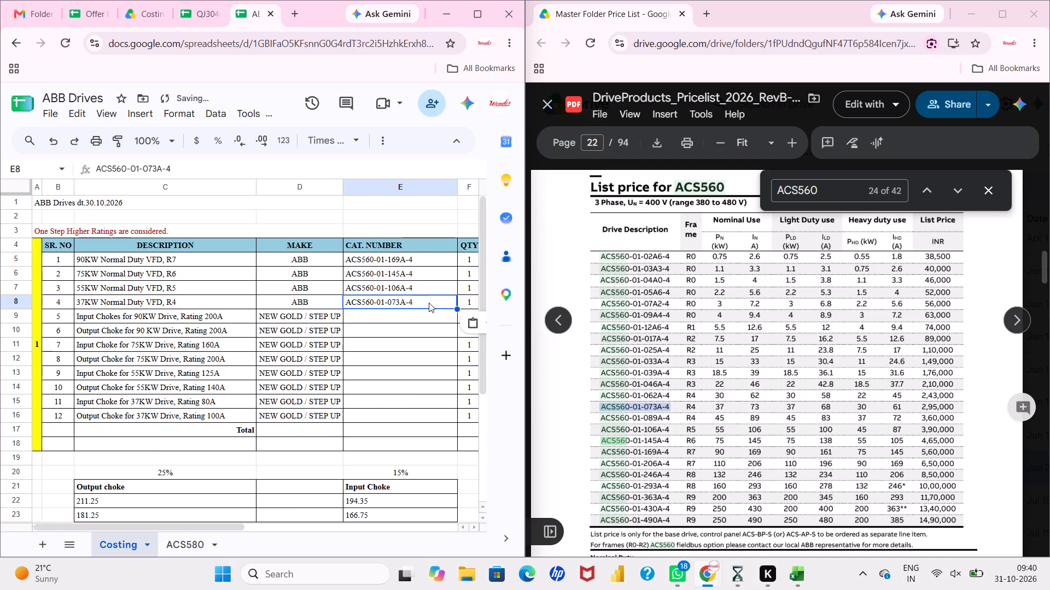
Set the LP values of the 90KW and 75KW drives in J5 and J6 to 560000 and 465000.
{"action": "scroll", "coordinate": [429, 303], "scroll_direction": "left", "scroll_amount": 5}
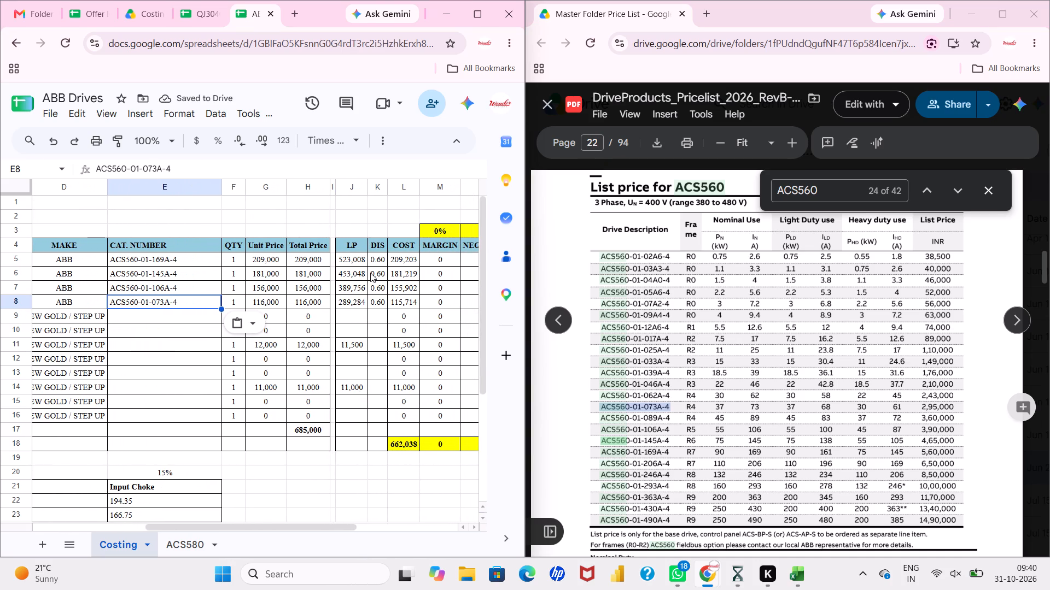
{"action": "left_click", "coordinate": [346, 260]}
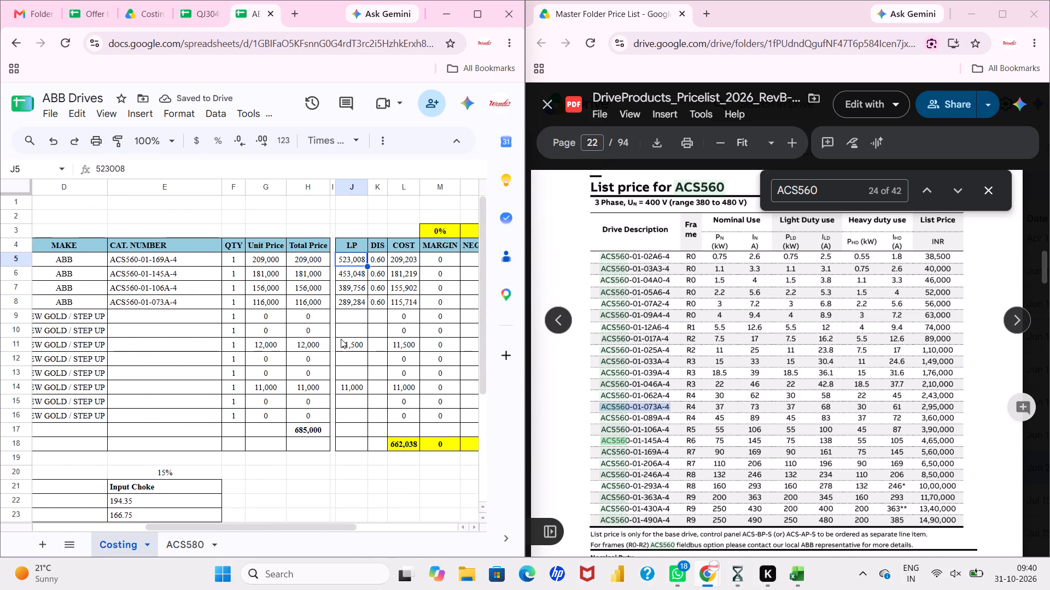
{"action": "scroll", "coordinate": [341, 339], "scroll_direction": "right", "scroll_amount": 2}
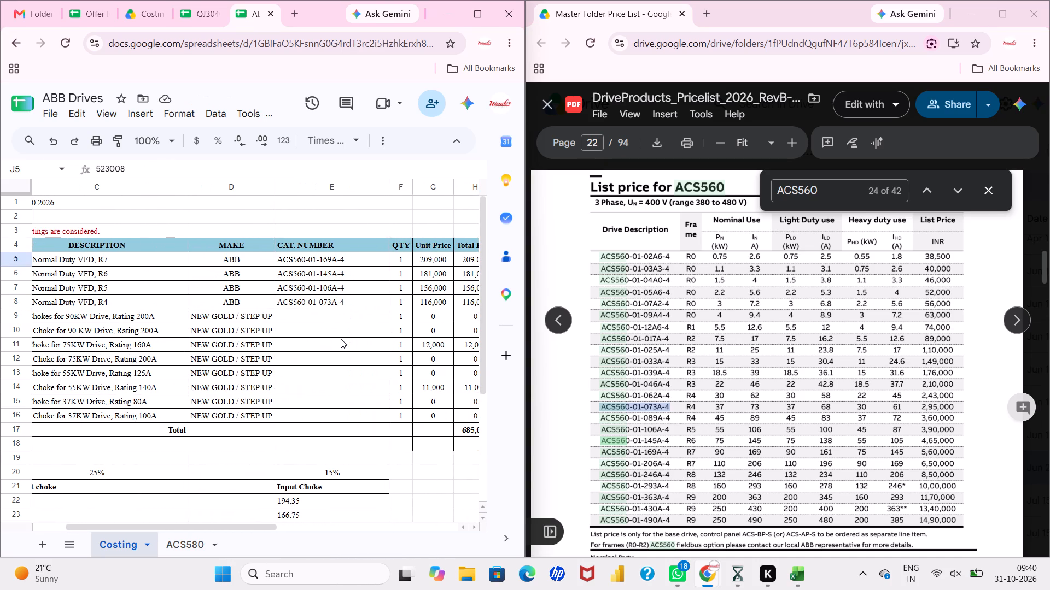
{"action": "scroll", "coordinate": [341, 339], "scroll_direction": "left", "scroll_amount": 1}
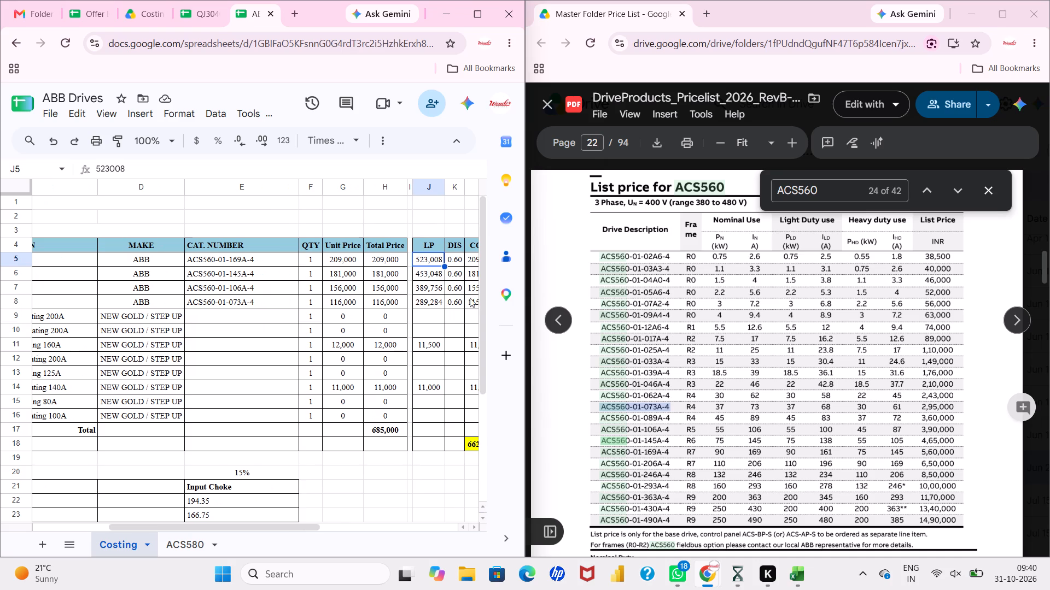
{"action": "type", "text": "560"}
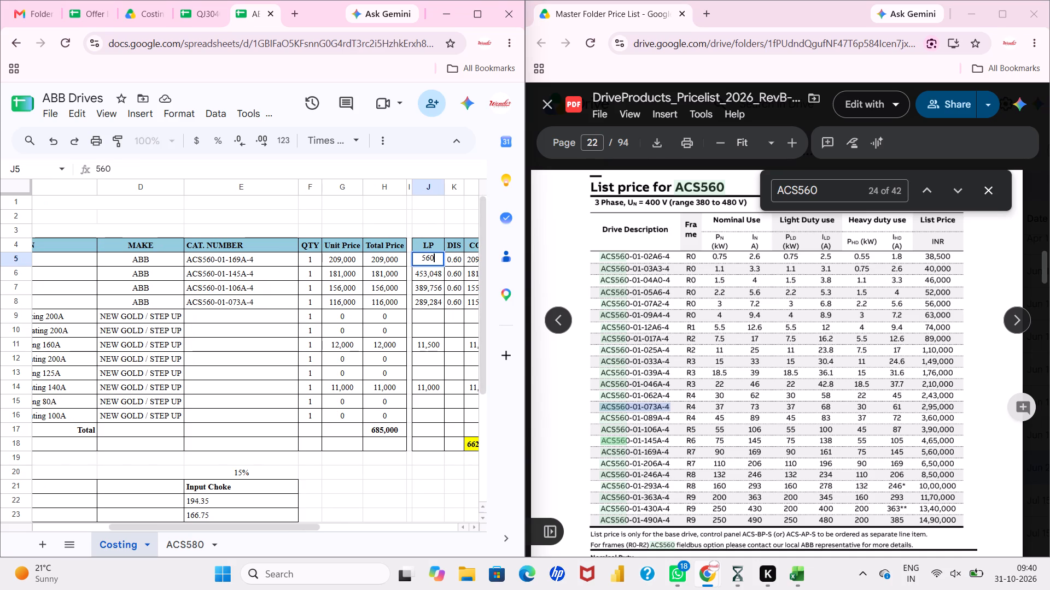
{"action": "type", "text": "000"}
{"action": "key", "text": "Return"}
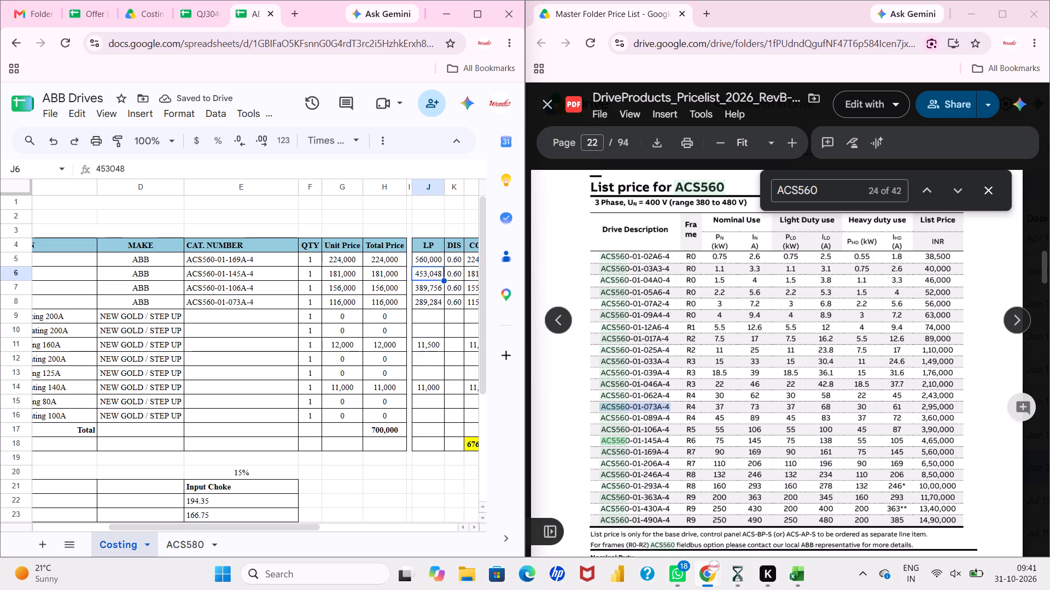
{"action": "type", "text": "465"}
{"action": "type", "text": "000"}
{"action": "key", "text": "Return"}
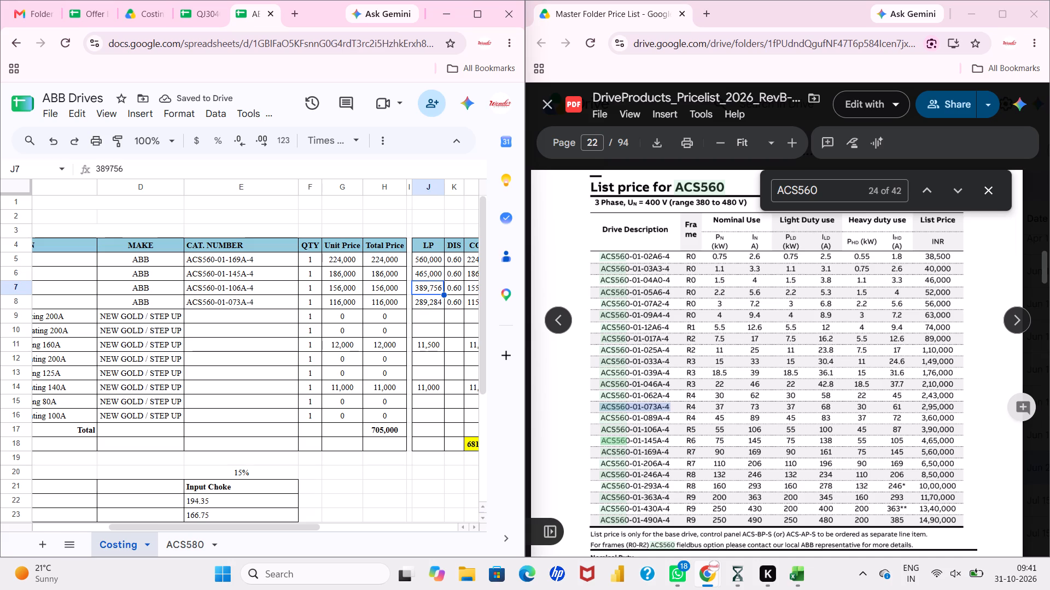
Set the LP values of the 55KW and 37KW drives in J7 and J8 to 390000 and 295000.
{"action": "scroll", "coordinate": [375, 277], "scroll_direction": "right", "scroll_amount": 1}
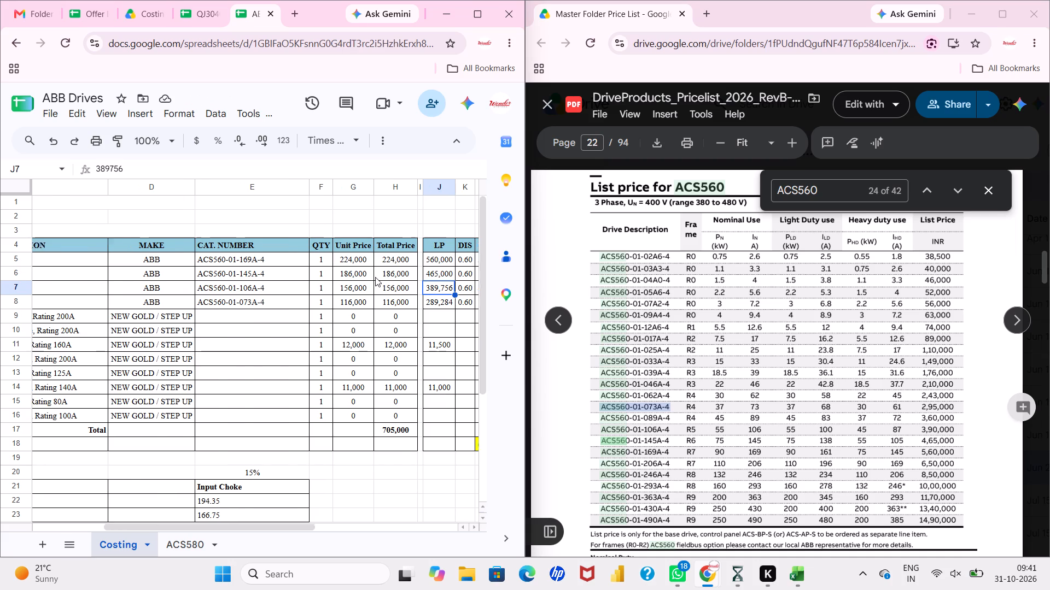
{"action": "scroll", "coordinate": [375, 277], "scroll_direction": "right", "scroll_amount": 2}
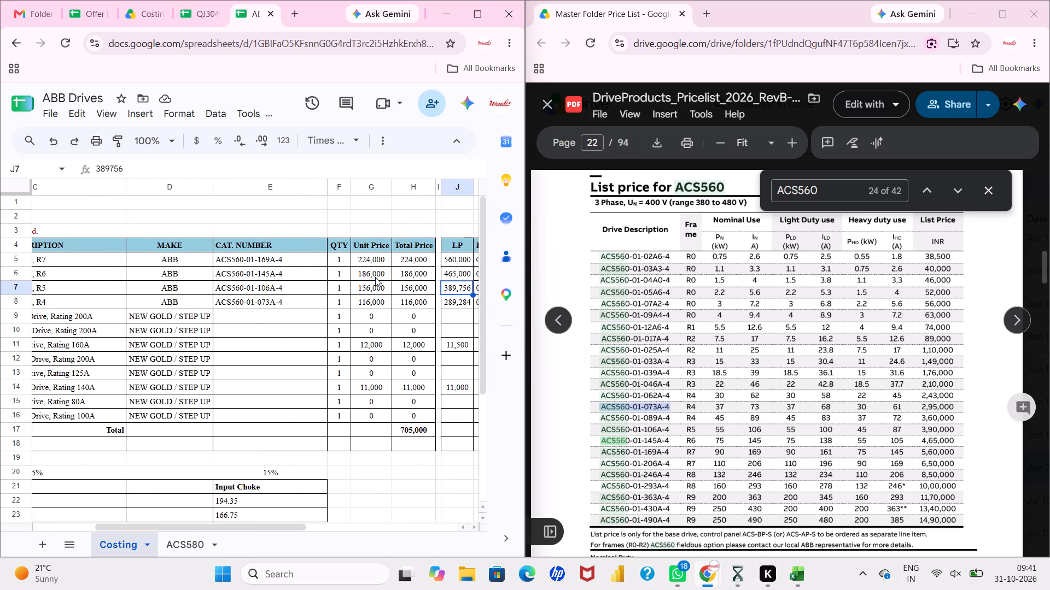
{"action": "scroll", "coordinate": [375, 277], "scroll_direction": "right", "scroll_amount": 2}
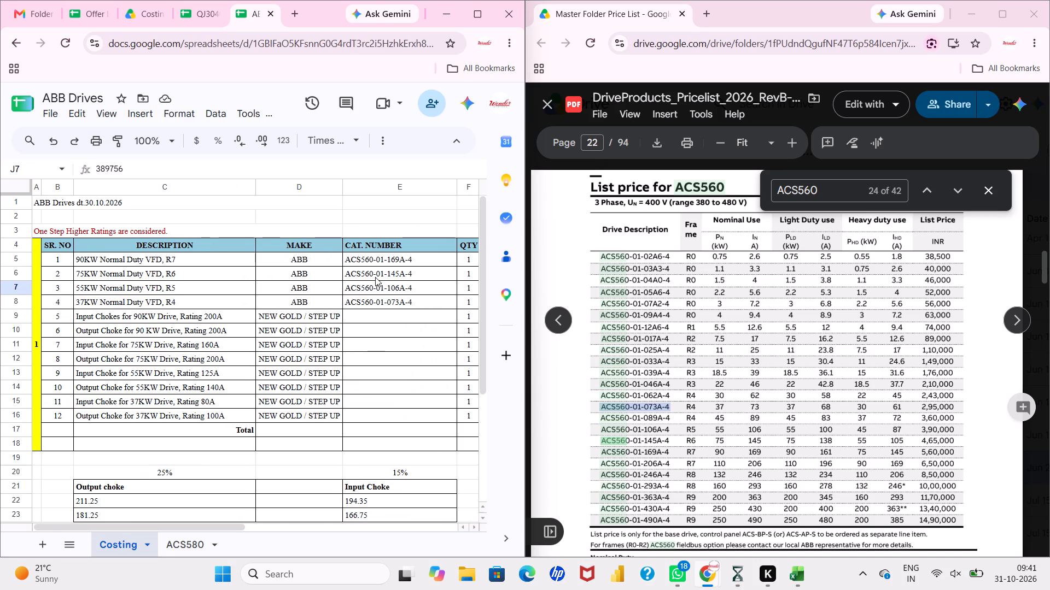
{"action": "scroll", "coordinate": [375, 277], "scroll_direction": "left", "scroll_amount": 5}
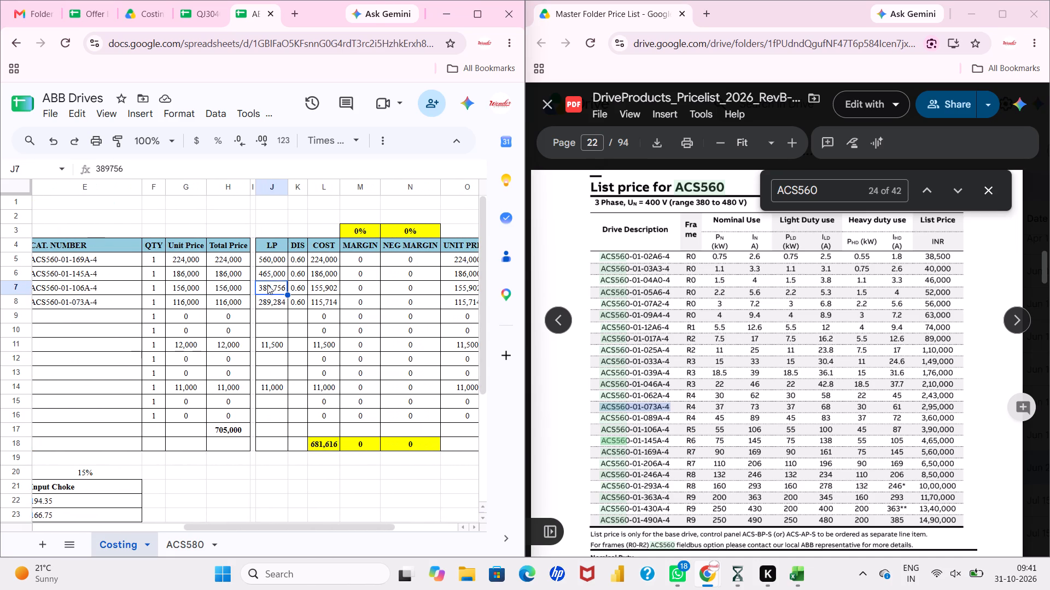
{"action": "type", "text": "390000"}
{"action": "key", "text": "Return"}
{"action": "scroll", "coordinate": [265, 291], "scroll_direction": "right", "scroll_amount": 2}
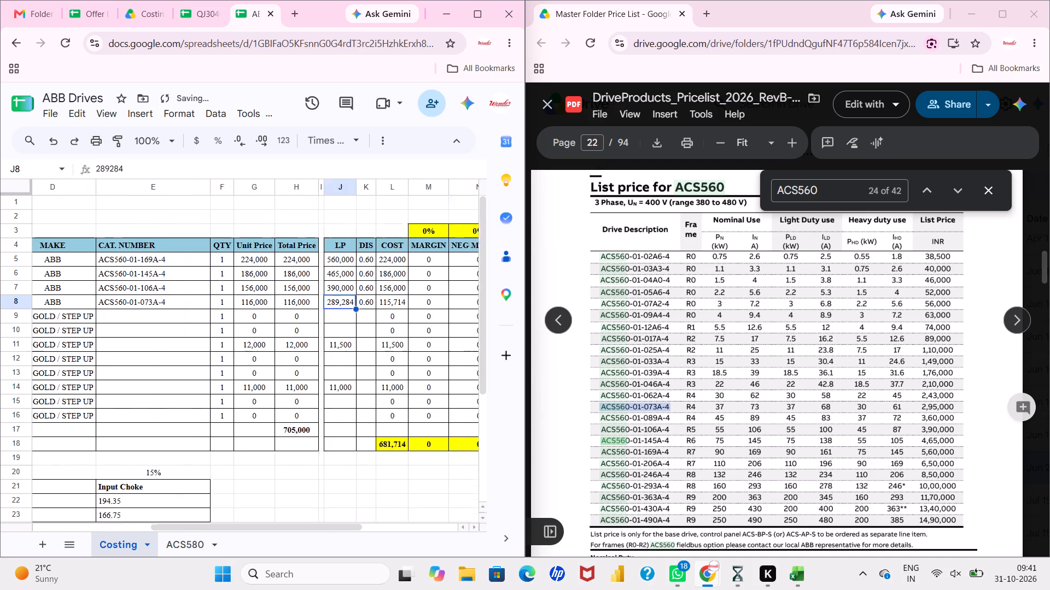
{"action": "scroll", "coordinate": [265, 291], "scroll_direction": "right", "scroll_amount": 2}
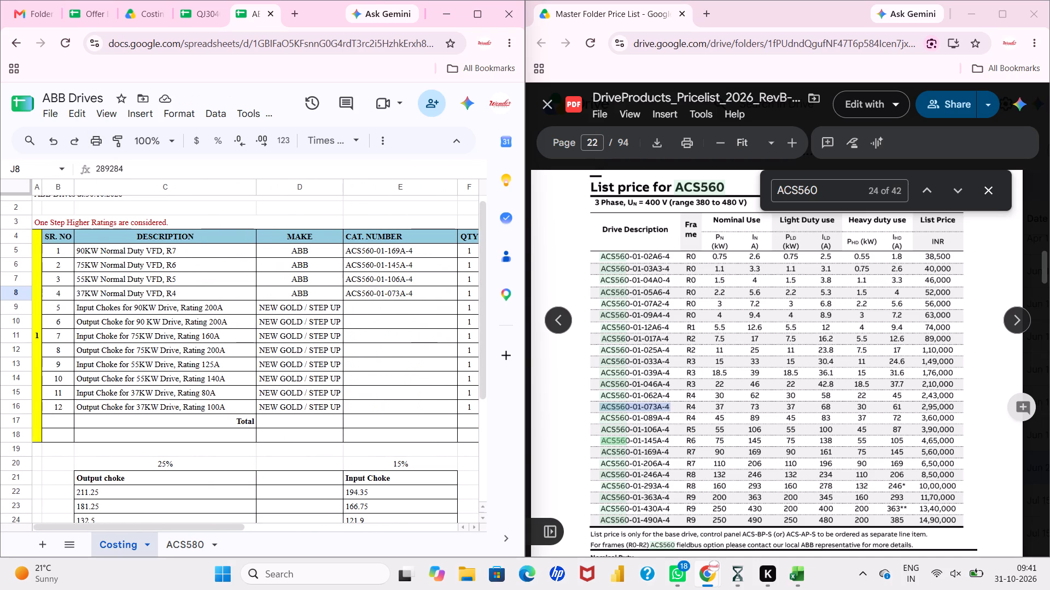
{"action": "scroll", "coordinate": [265, 291], "scroll_direction": "left", "scroll_amount": 4}
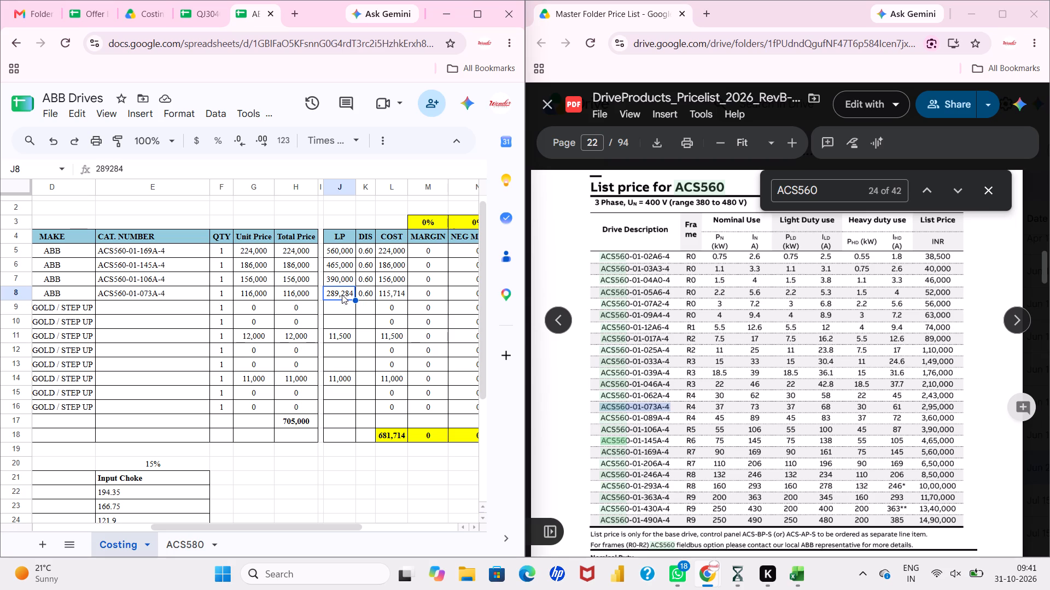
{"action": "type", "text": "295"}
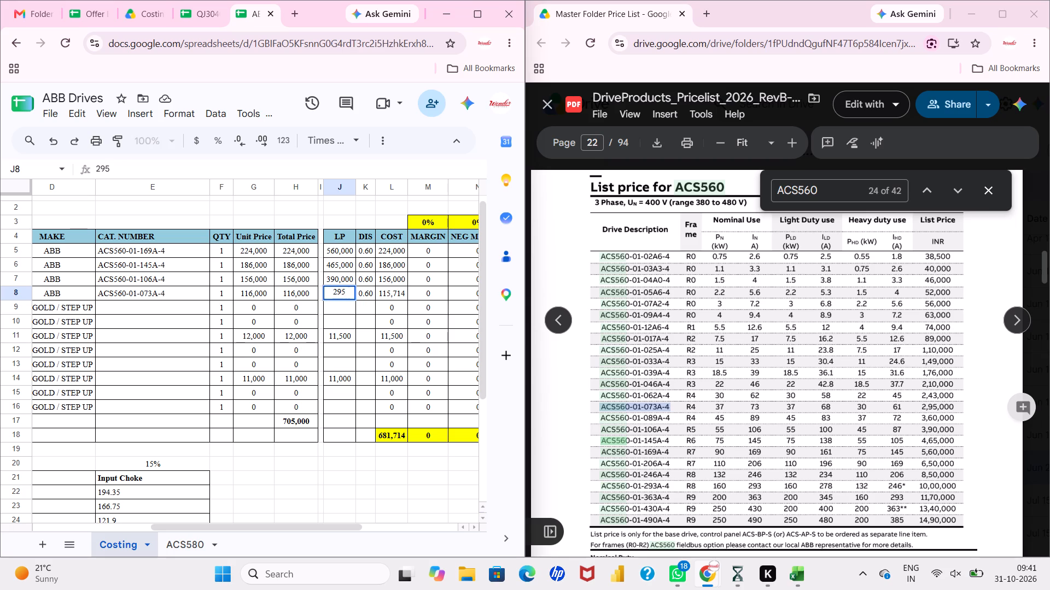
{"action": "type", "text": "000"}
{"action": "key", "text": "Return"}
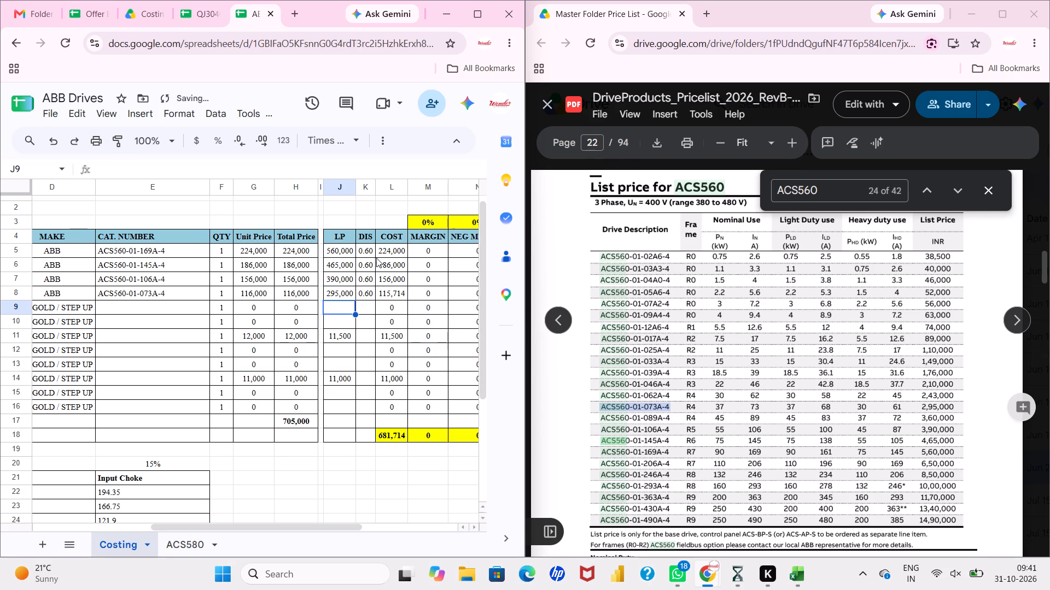
Set the DIS value to 0.69 in cell K5 and fill it down to K8 for all four drives.
{"action": "left_click", "coordinate": [369, 253]}
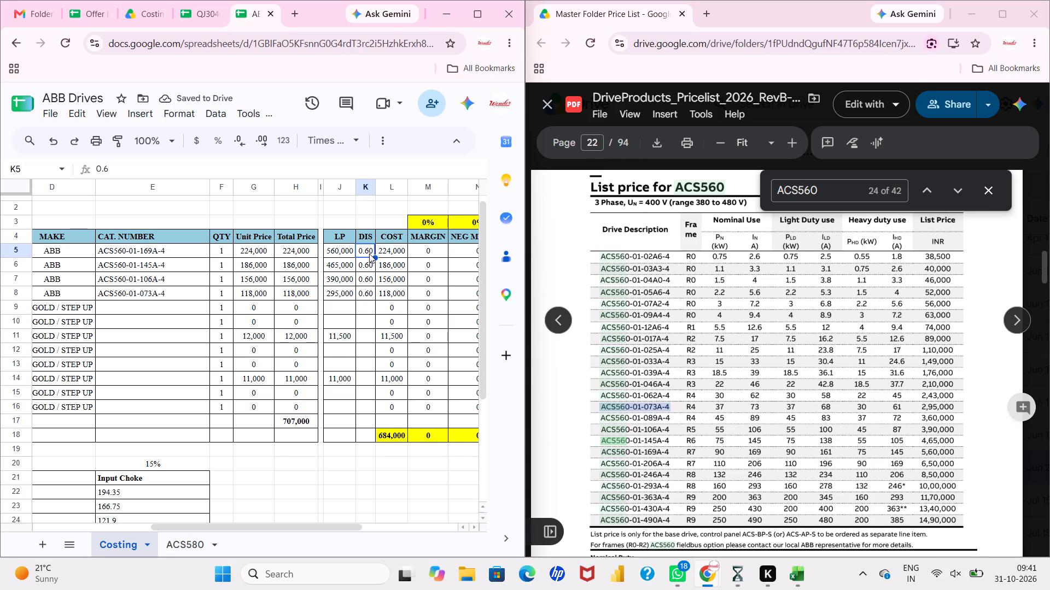
{"action": "type", "text": "0."}
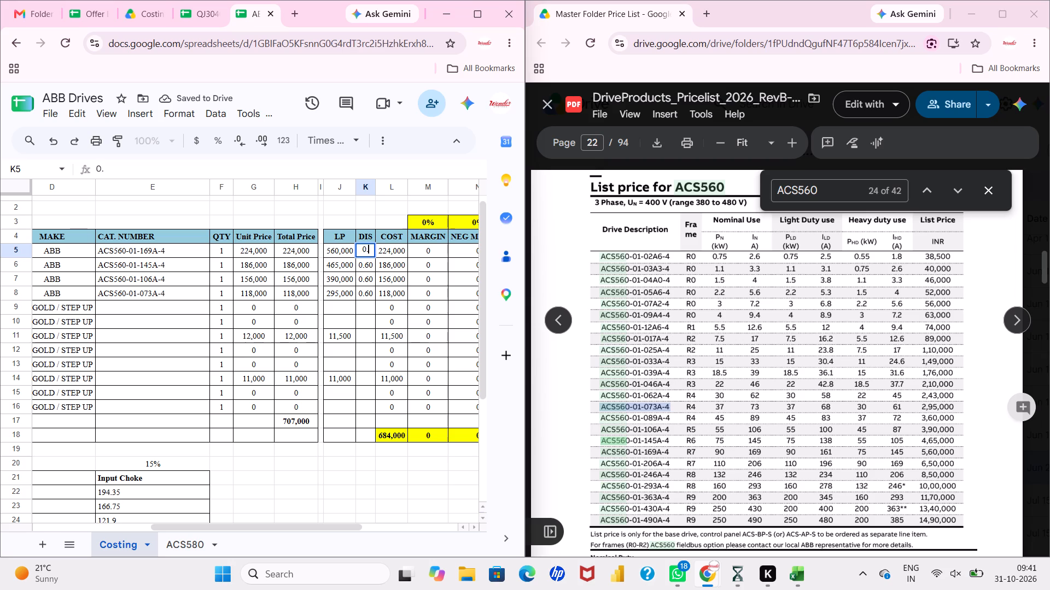
{"action": "type", "text": "69"}
{"action": "key", "text": "Return"}
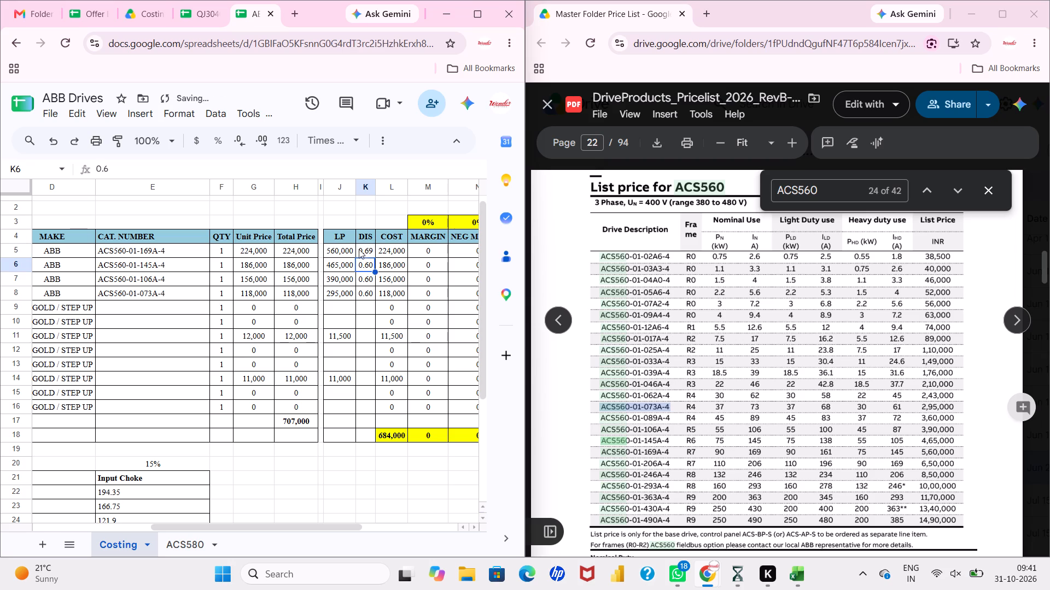
{"action": "left_click", "coordinate": [361, 253]}
{"action": "left_click_drag", "start_coordinate": [376, 257], "coordinate": [375, 284]}
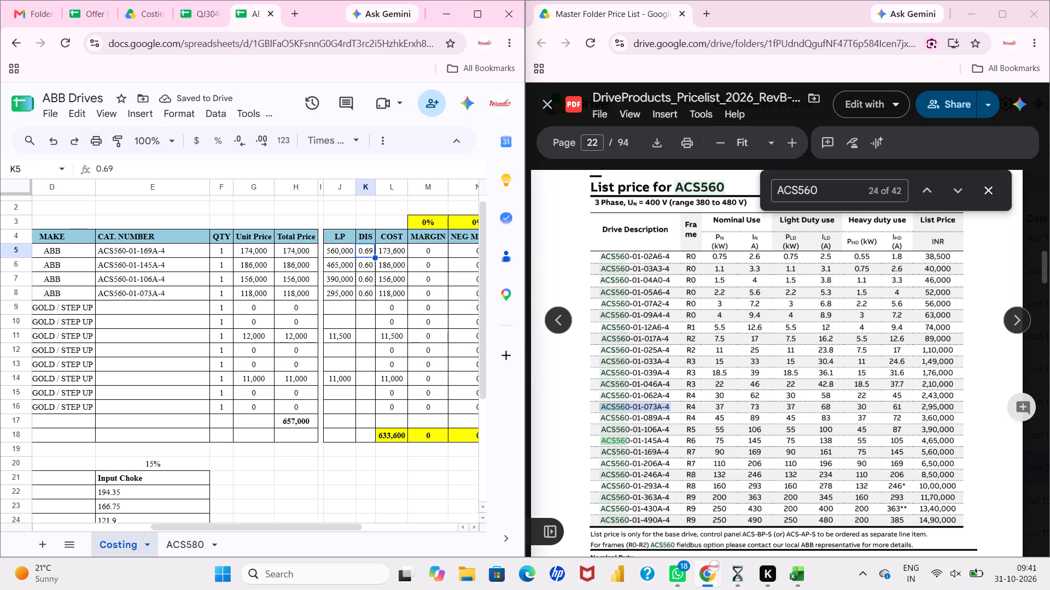
{"action": "left_click_drag", "start_coordinate": [375, 284], "coordinate": [375, 298]}
{"action": "left_click", "coordinate": [366, 294]}
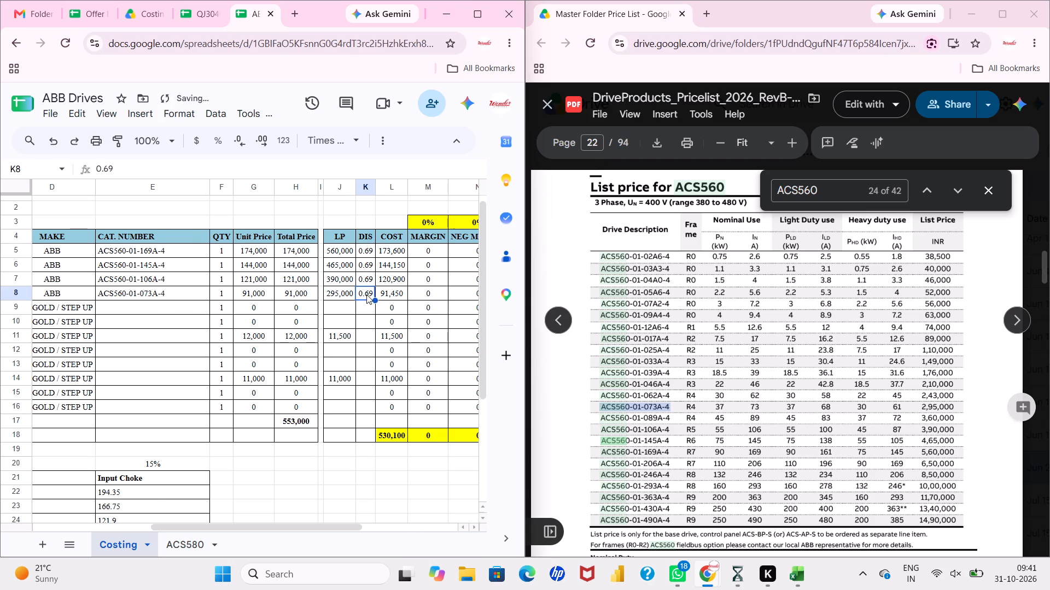
Insert one blank row below the 37KW drive in row 8.
{"action": "scroll", "coordinate": [366, 294], "scroll_direction": "right", "scroll_amount": 2}
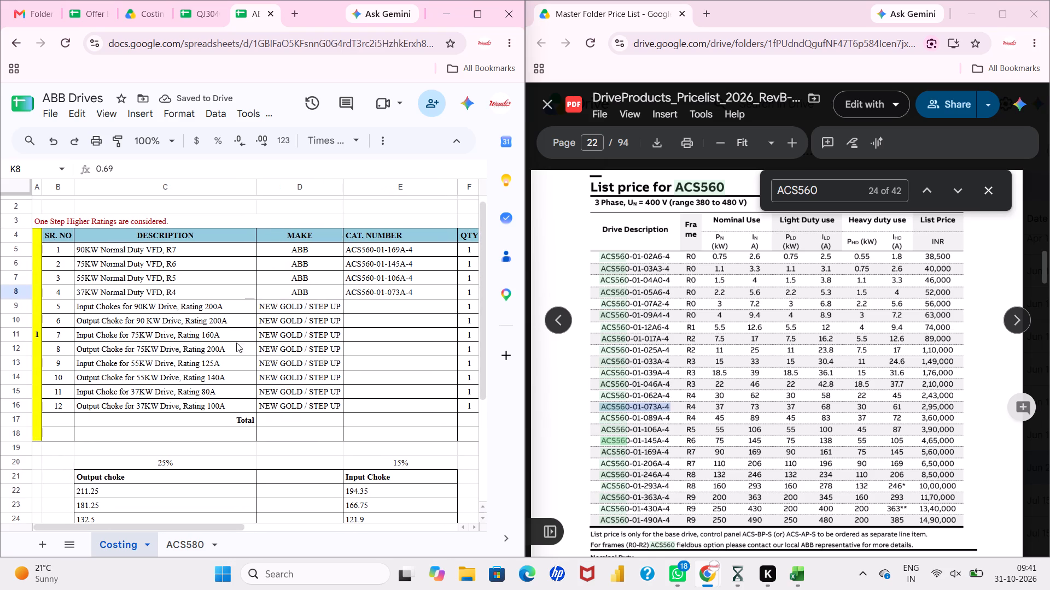
{"action": "left_click", "coordinate": [21, 293]}
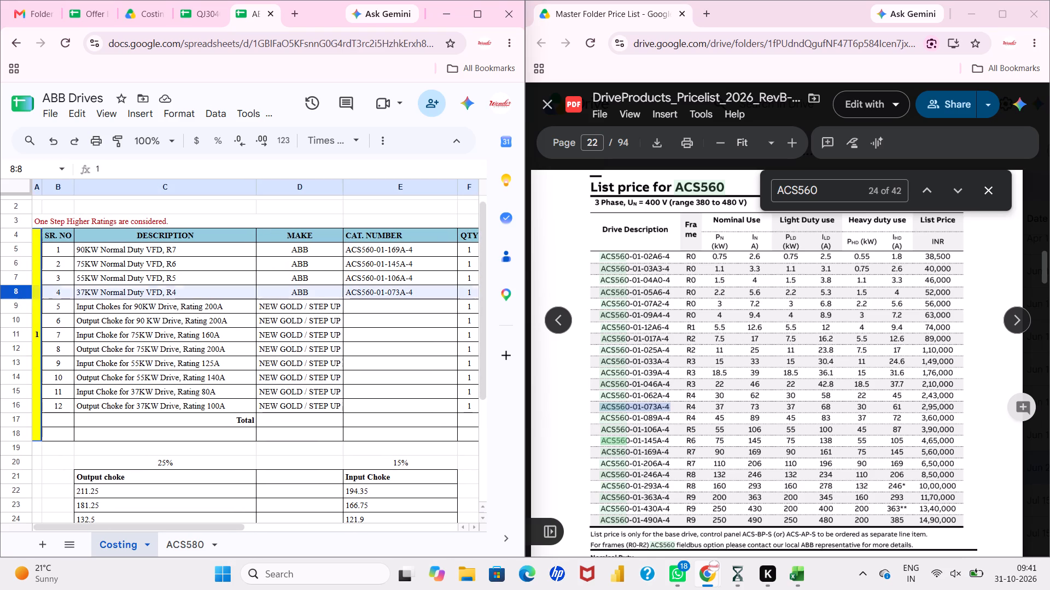
{"action": "right_click", "coordinate": [21, 293]}
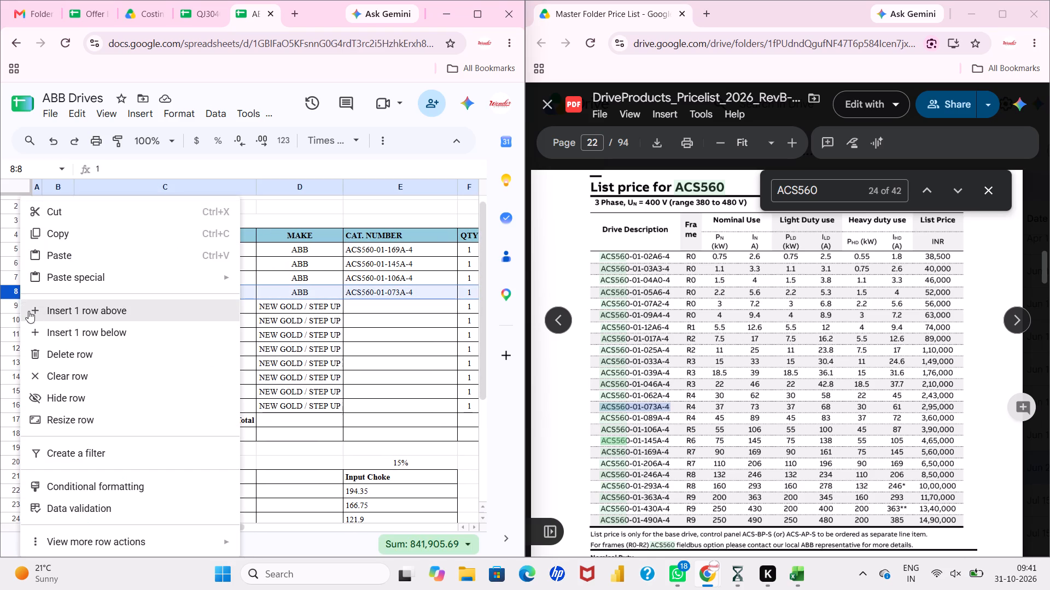
{"action": "left_click", "coordinate": [37, 330]}
Renumber the SR. NO column by filling the series from B5:B8 down to B17.
{"action": "left_click_drag", "start_coordinate": [66, 251], "coordinate": [64, 298]}
{"action": "left_click_drag", "start_coordinate": [74, 299], "coordinate": [73, 389]}
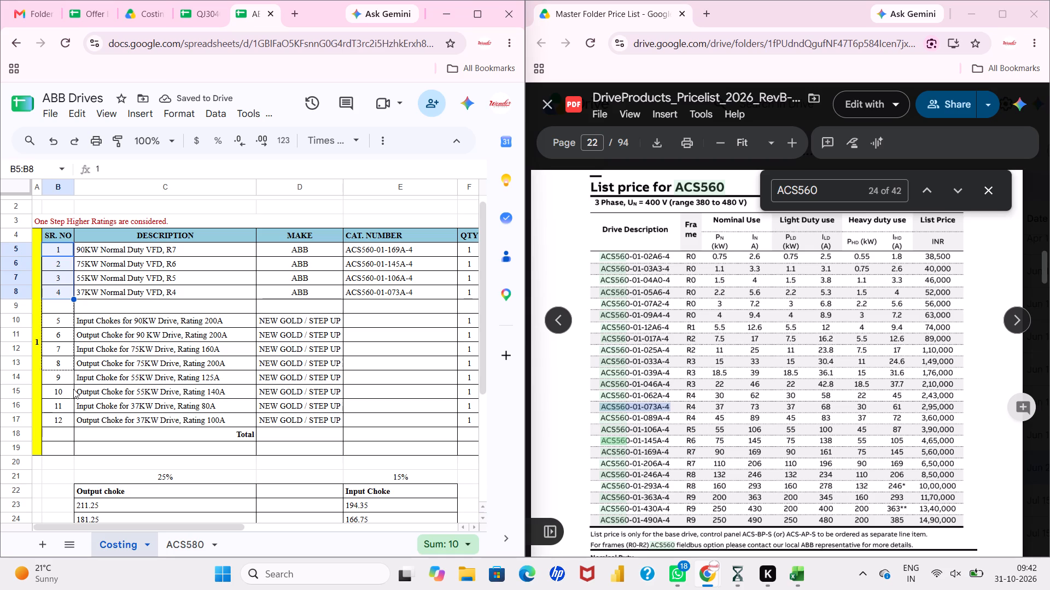
{"action": "left_click_drag", "start_coordinate": [73, 389], "coordinate": [70, 423]}
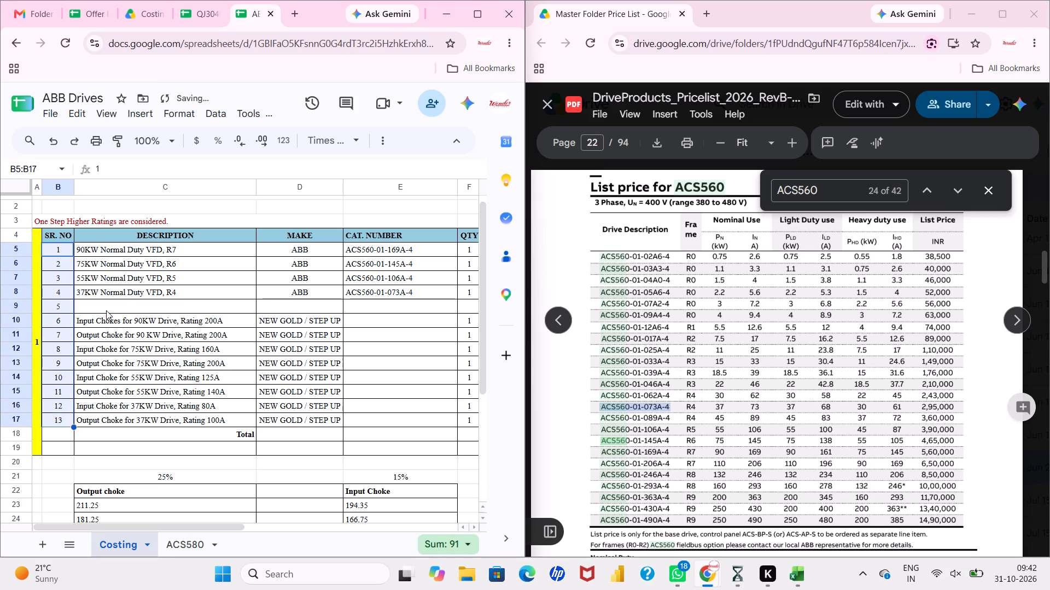
Enter Basic Operator Panel as the description of the new item in cell C9.
{"action": "left_click", "coordinate": [106, 310]}
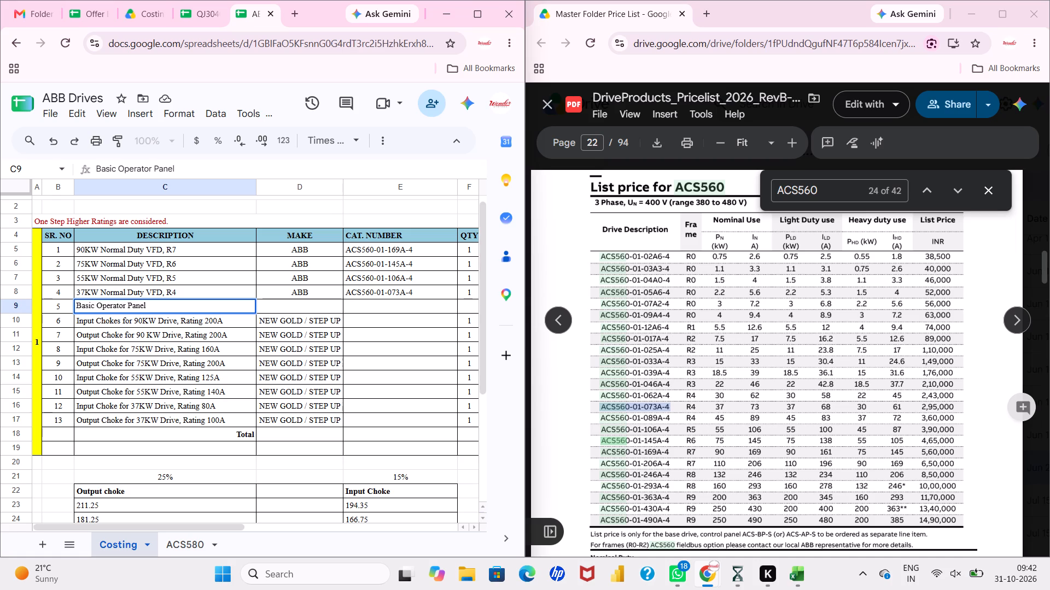
Search the price list for ACS-BP-S to look up the basic control panel's price.
{"action": "left_click_drag", "start_coordinate": [818, 195], "coordinate": [779, 194]}
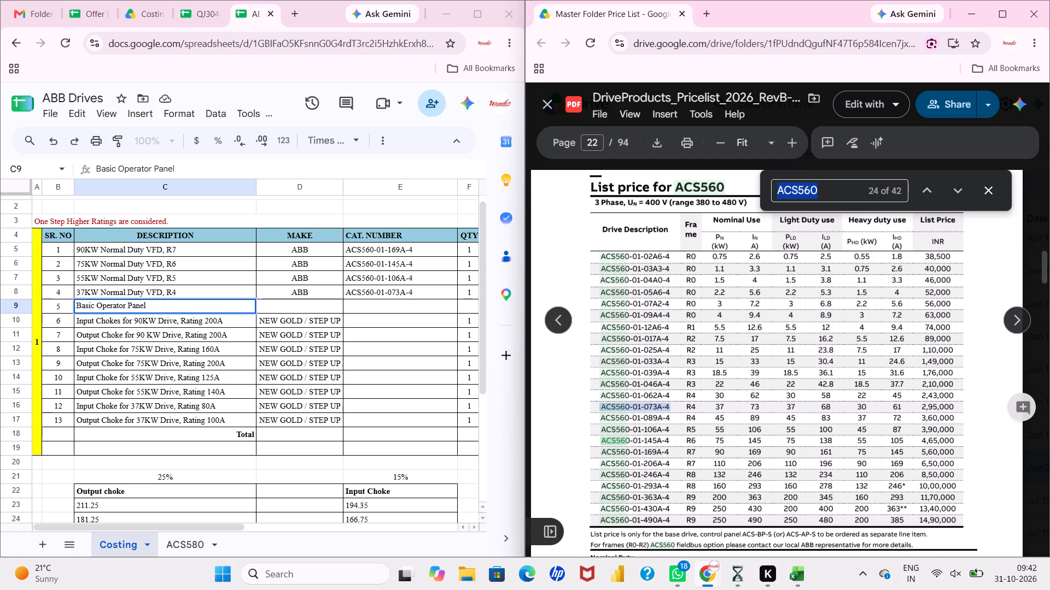
Search the price list for ACS-BP-S and go through the matches to the net price table for control panel options.
{"action": "left_click_drag", "start_coordinate": [779, 194], "coordinate": [778, 194]}
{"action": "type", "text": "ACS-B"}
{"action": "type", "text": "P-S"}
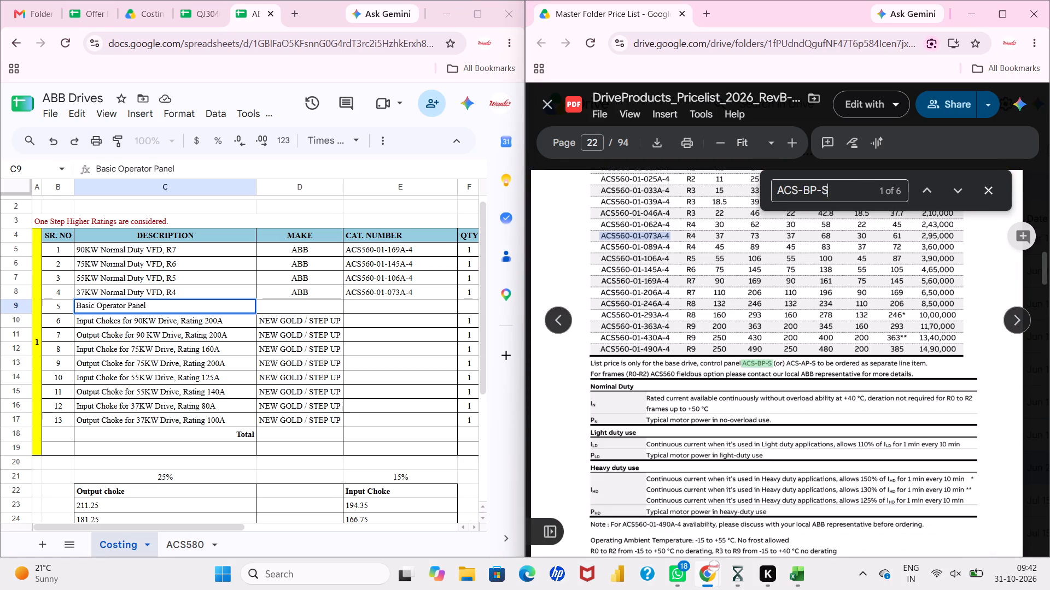
{"action": "left_click", "coordinate": [948, 189]}
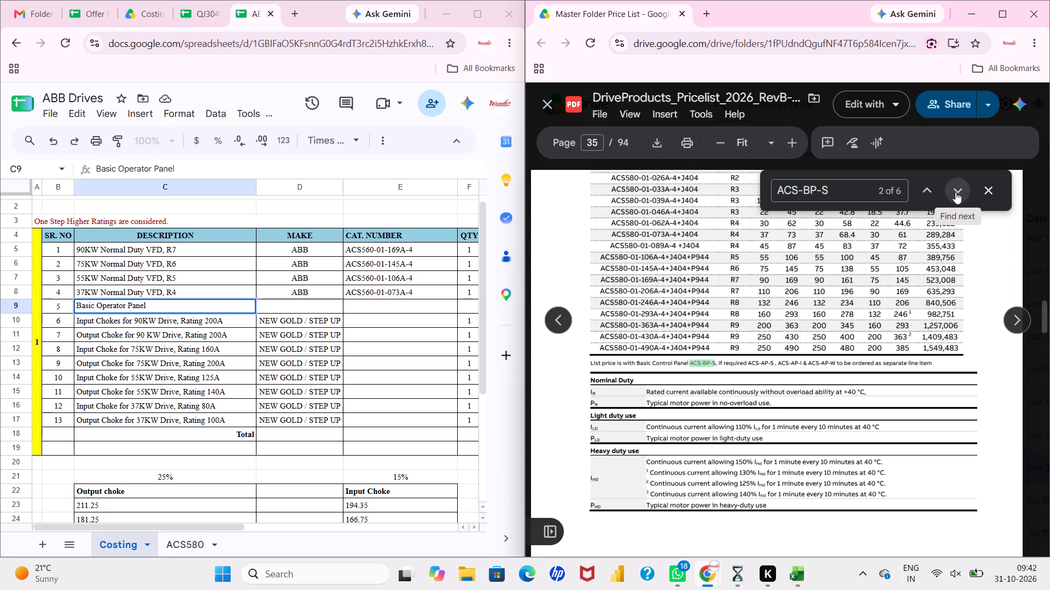
{"action": "left_click", "coordinate": [955, 192]}
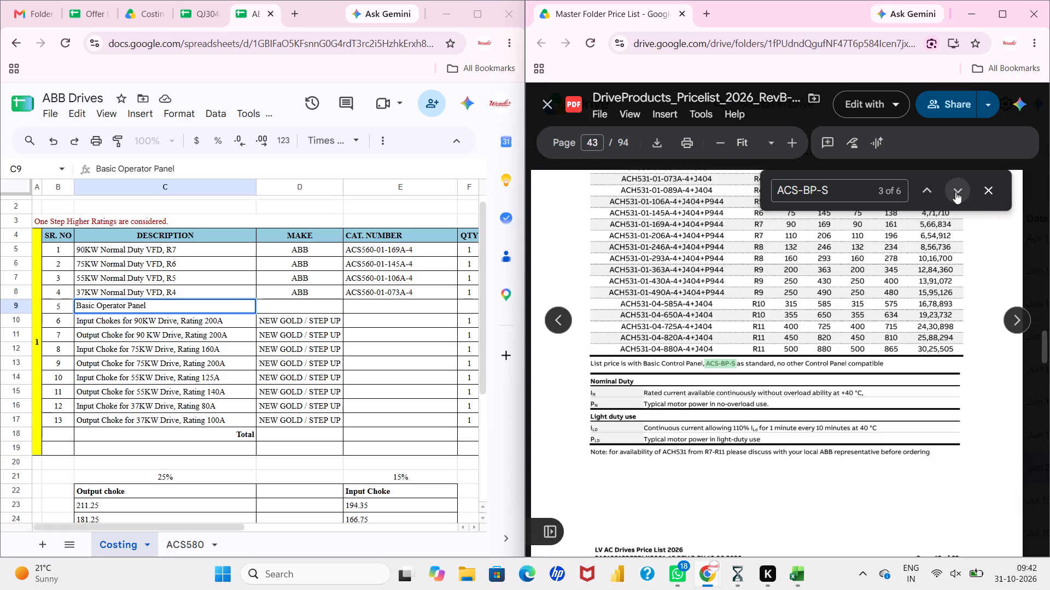
{"action": "left_click", "coordinate": [955, 192]}
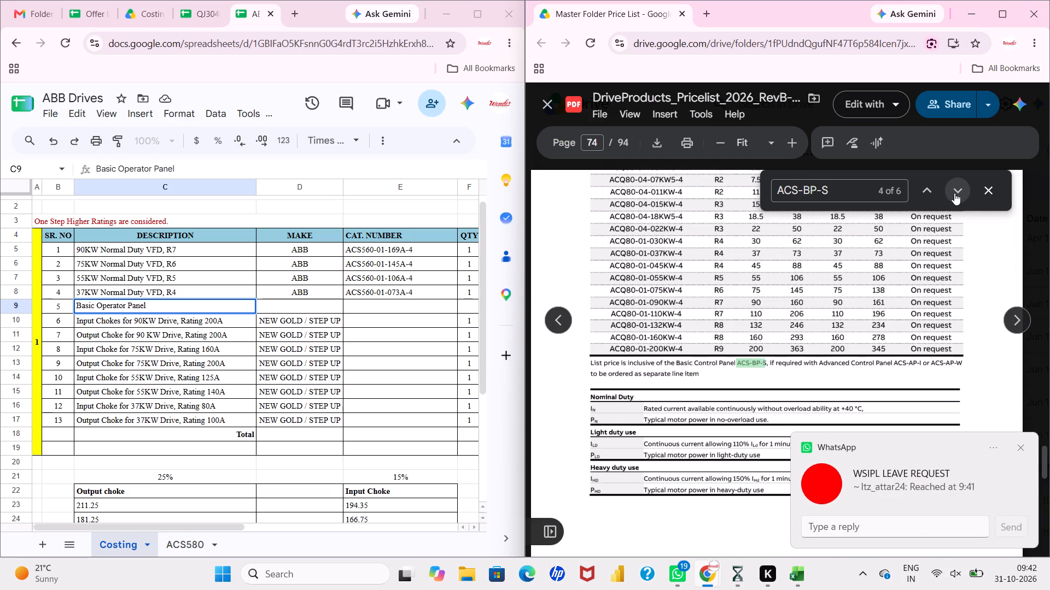
{"action": "left_click", "coordinate": [954, 193]}
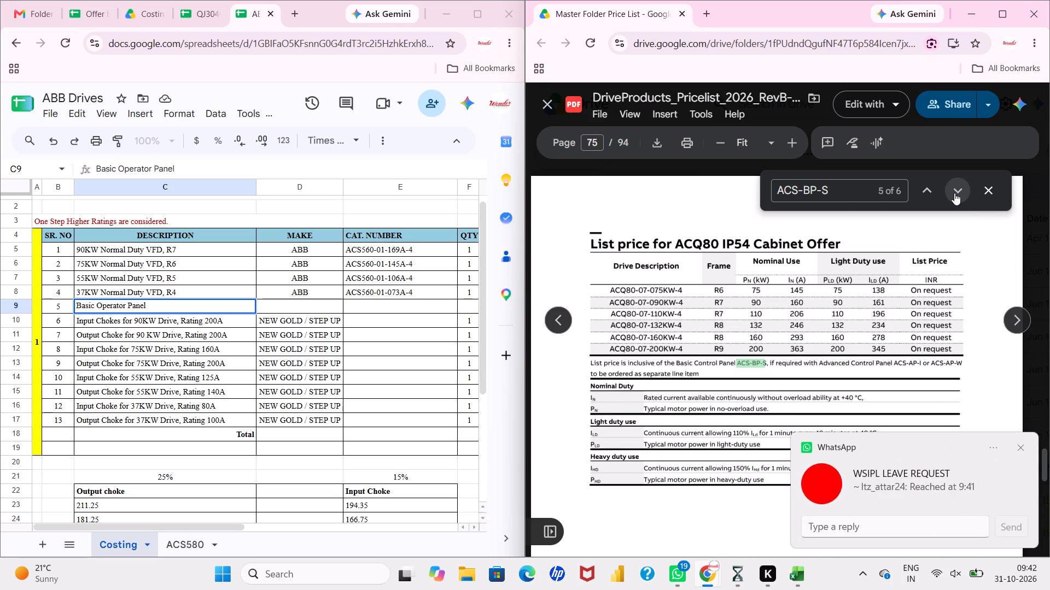
{"action": "left_click", "coordinate": [954, 193]}
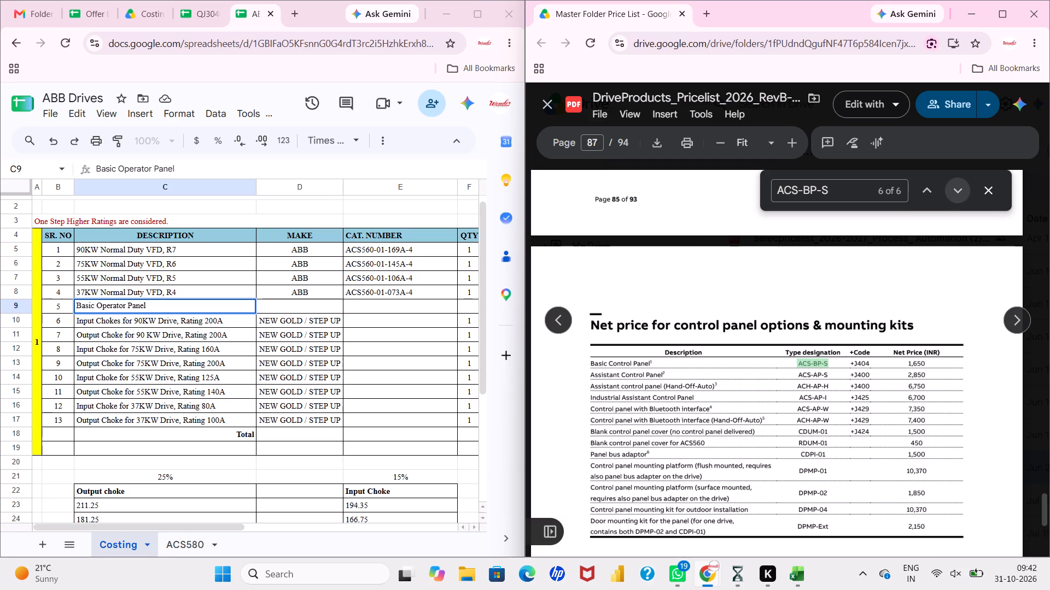
Fill in the Basic Operator Panel row with make ABB, catalogue number ACS-BP-S and quantity 4.
{"action": "left_click", "coordinate": [302, 308]}
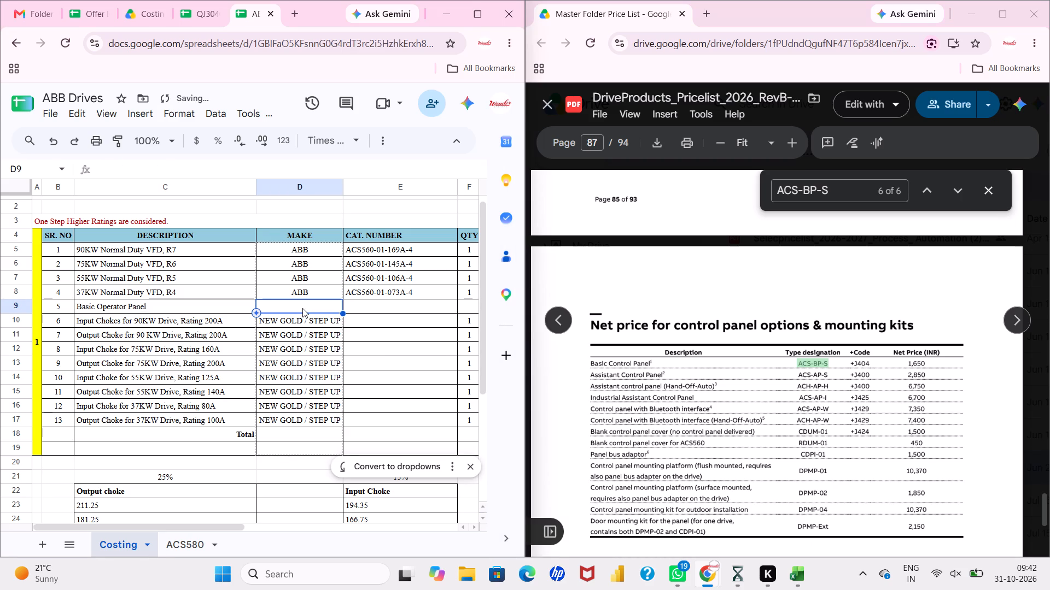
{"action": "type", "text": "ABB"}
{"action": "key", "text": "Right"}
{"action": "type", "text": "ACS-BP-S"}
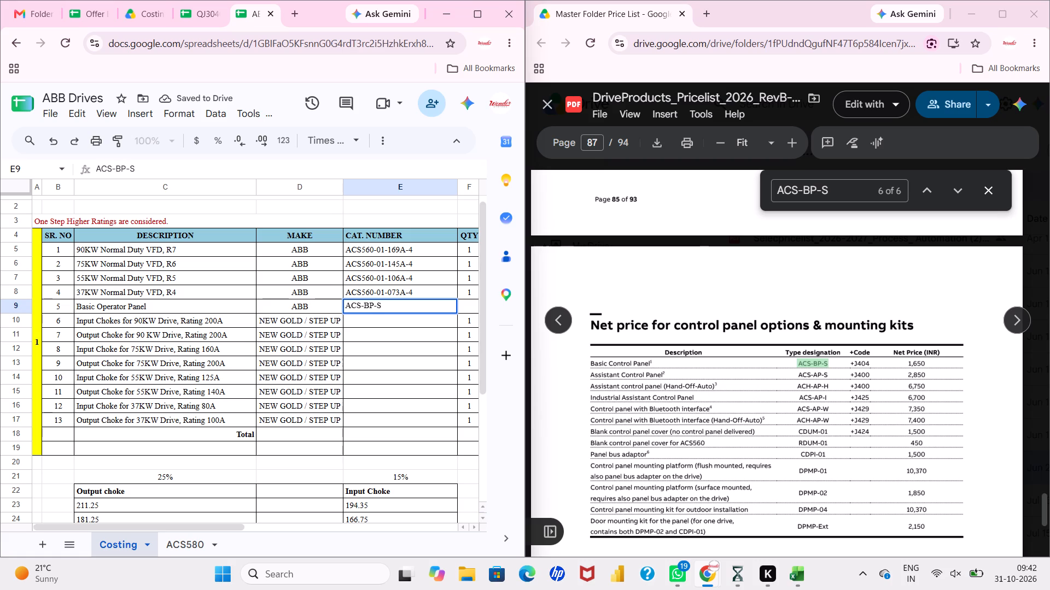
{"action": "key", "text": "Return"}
{"action": "scroll", "coordinate": [302, 308], "scroll_direction": "left", "scroll_amount": 3}
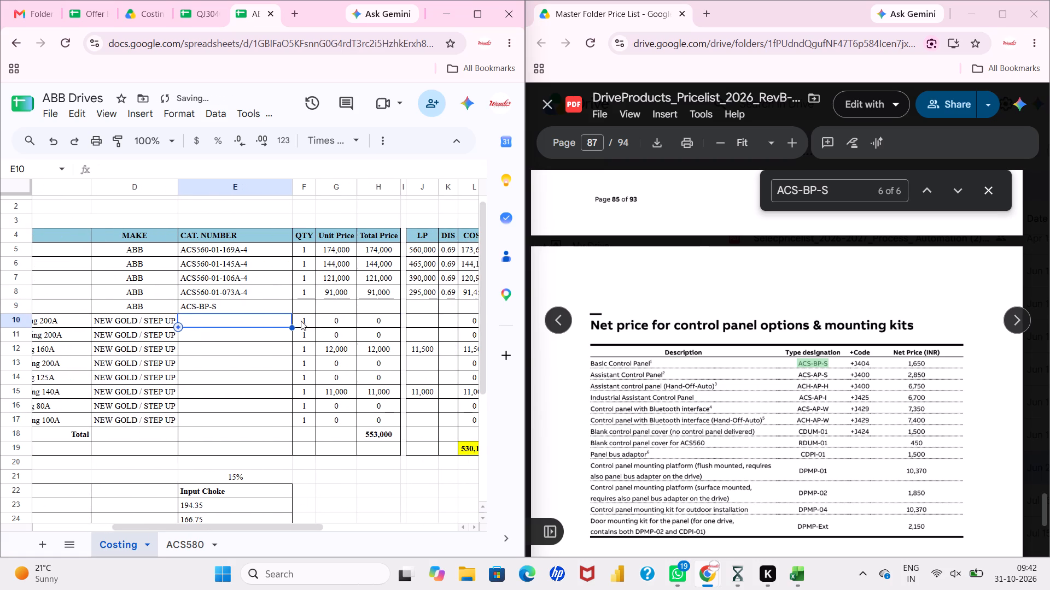
{"action": "left_click", "coordinate": [307, 310]}
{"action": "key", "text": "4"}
{"action": "key", "text": "Right"}
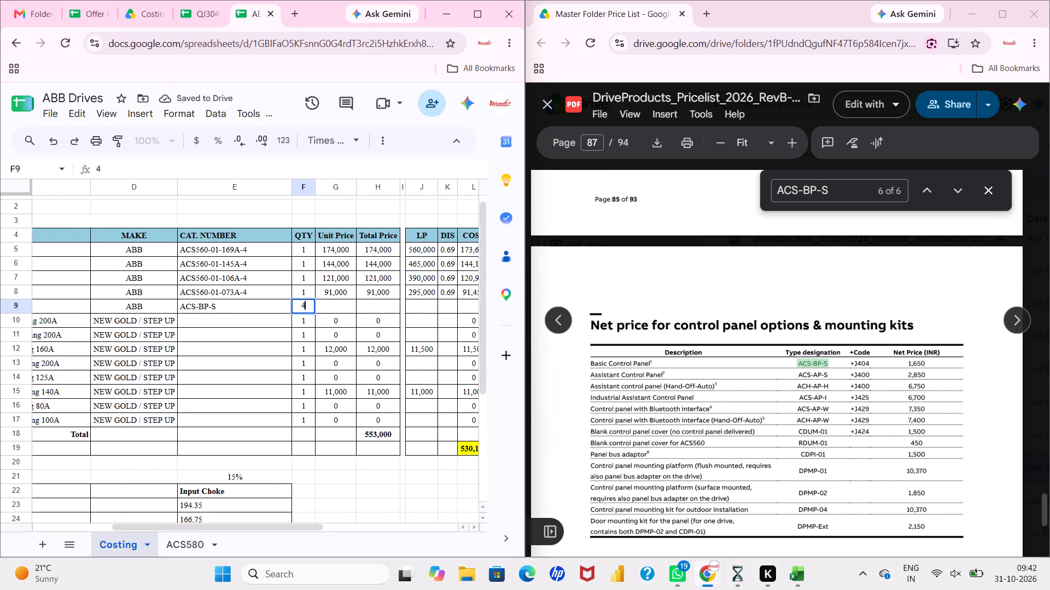
Select the LP cell J9 in the Basic Operator Panel row.
{"action": "key", "text": "Right"}
{"action": "key", "text": "Right"}
{"action": "key", "text": "Right"}
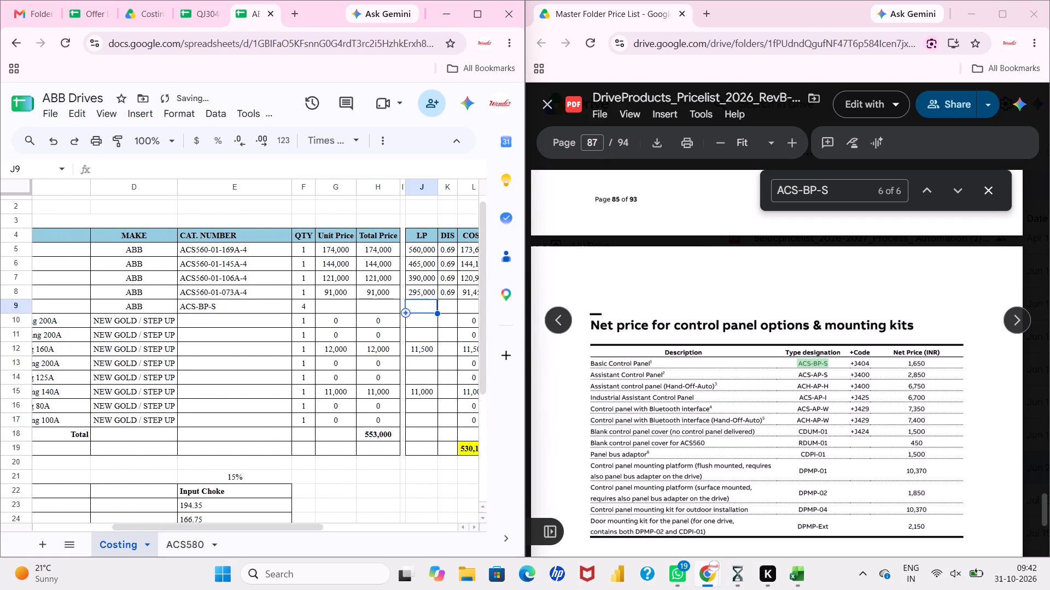
Enter an LP of 1650 and a DIS value of 0 for the ACS-BP-S panel in J9 and K9.
{"action": "type", "text": "1650"}
{"action": "key", "text": "Return"}
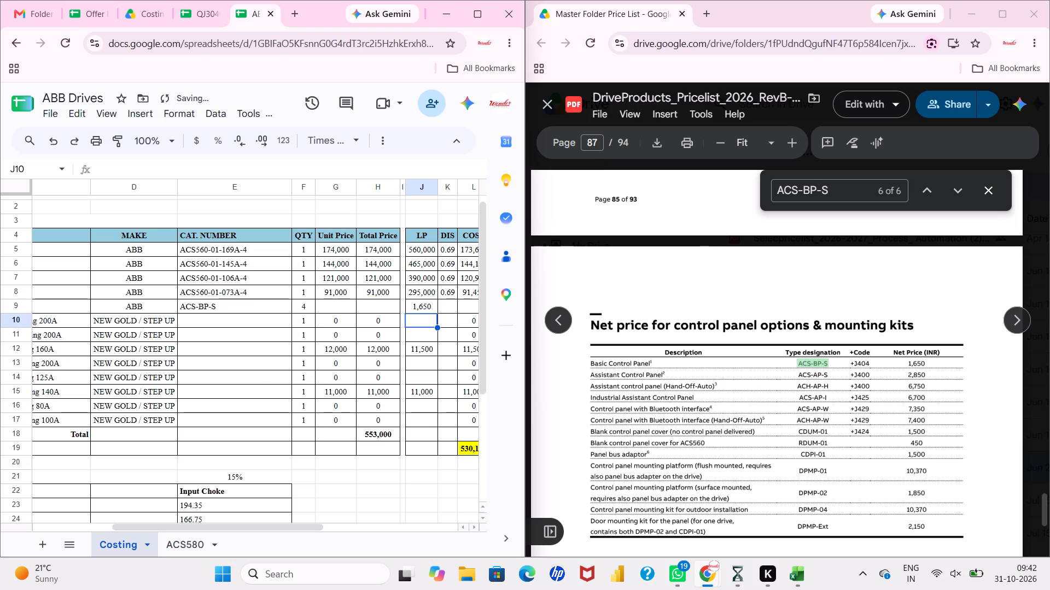
{"action": "scroll", "coordinate": [288, 356], "scroll_direction": "left", "scroll_amount": 2}
{"action": "left_click", "coordinate": [301, 312]}
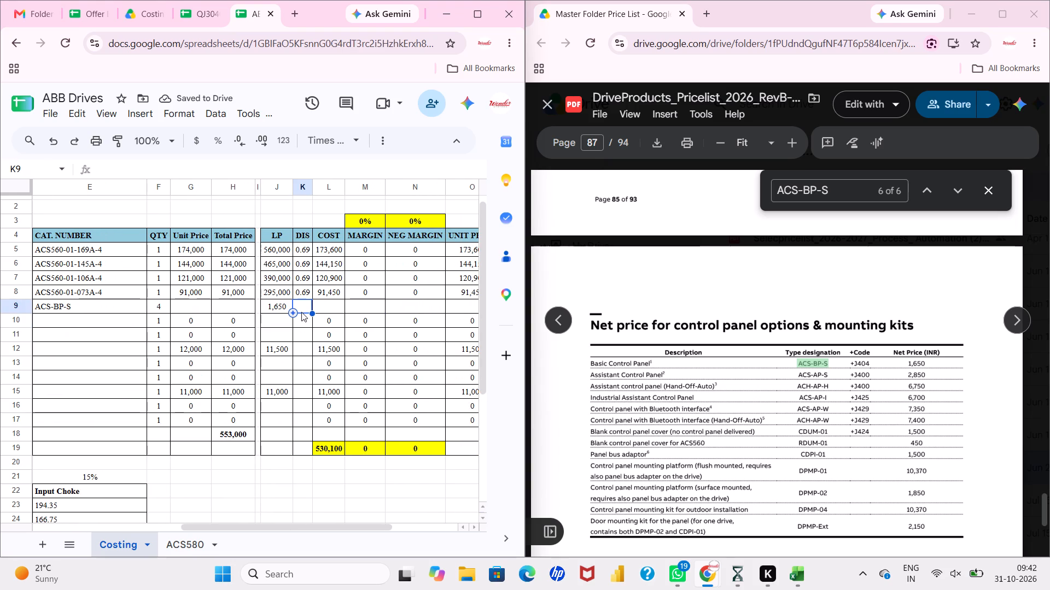
{"action": "key", "text": "0"}
{"action": "key", "text": "Return"}
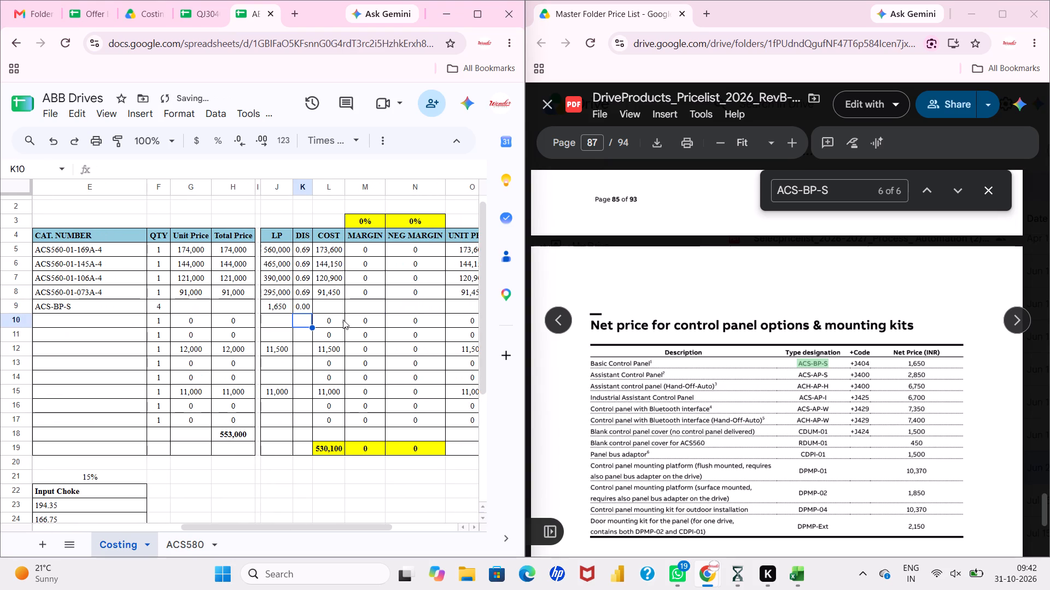
{"action": "left_click", "coordinate": [305, 310]}
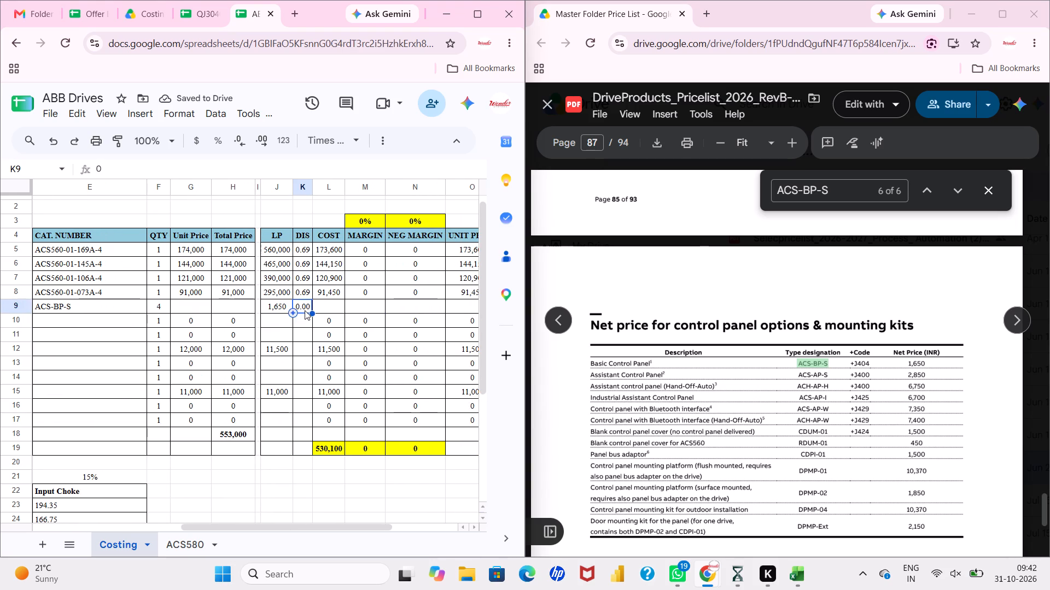
Fill the DIS value of 0 from K9 down through K17.
{"action": "left_click_drag", "start_coordinate": [313, 314], "coordinate": [313, 418]}
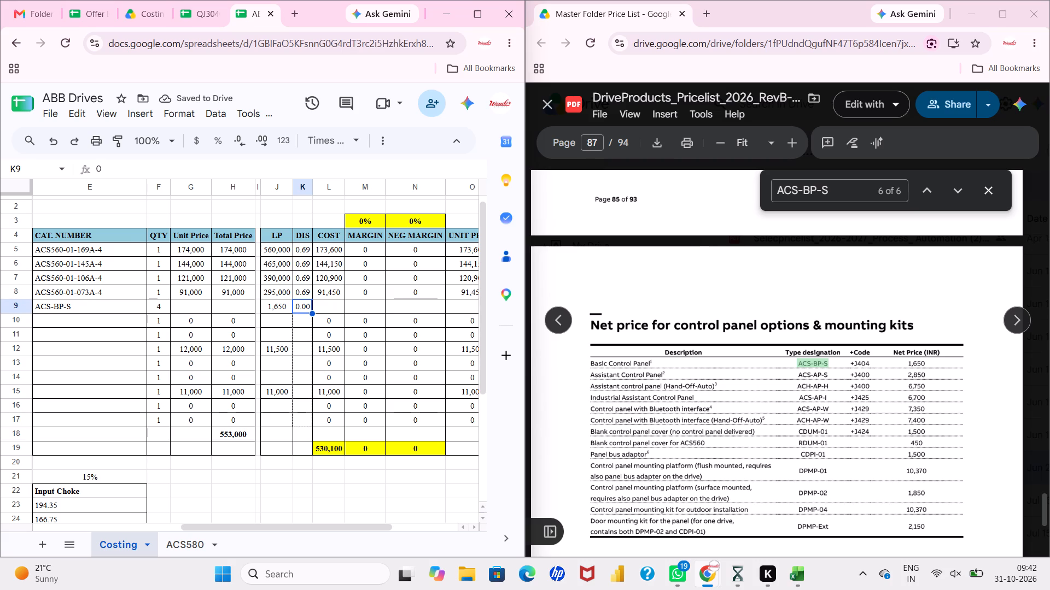
{"action": "left_click_drag", "start_coordinate": [313, 418], "coordinate": [313, 420]}
Fill the cost, margin, unit price, round-off and total price formulas from L8:Q8 down into row 9 for the ACS-BP-S panel.
{"action": "scroll", "coordinate": [313, 420], "scroll_direction": "left", "scroll_amount": 1}
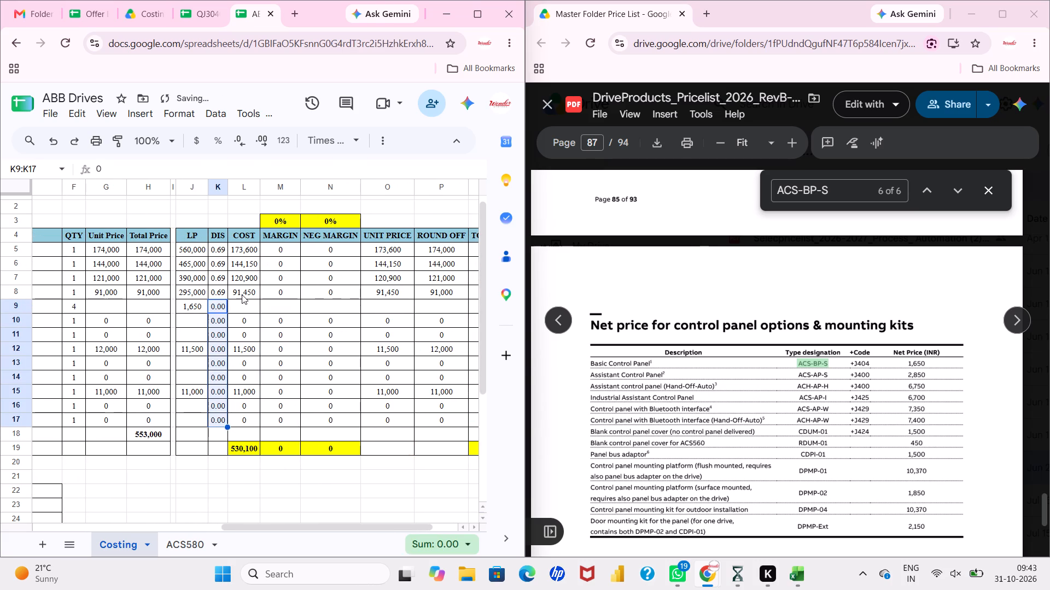
{"action": "left_click_drag", "start_coordinate": [242, 294], "coordinate": [459, 296]}
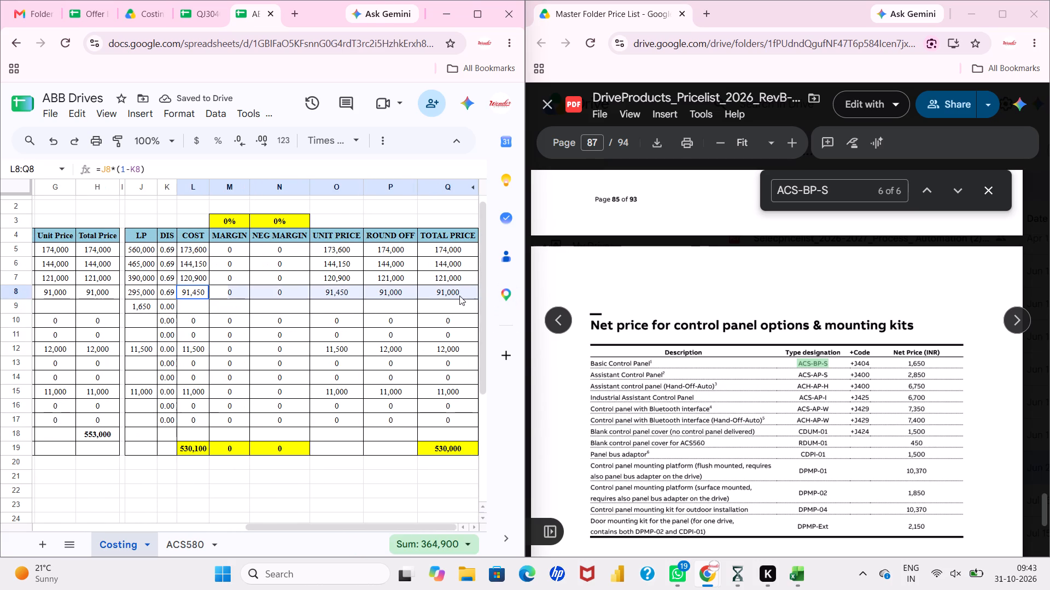
{"action": "left_click_drag", "start_coordinate": [459, 296], "coordinate": [458, 296]}
{"action": "left_click_drag", "start_coordinate": [476, 298], "coordinate": [476, 302]}
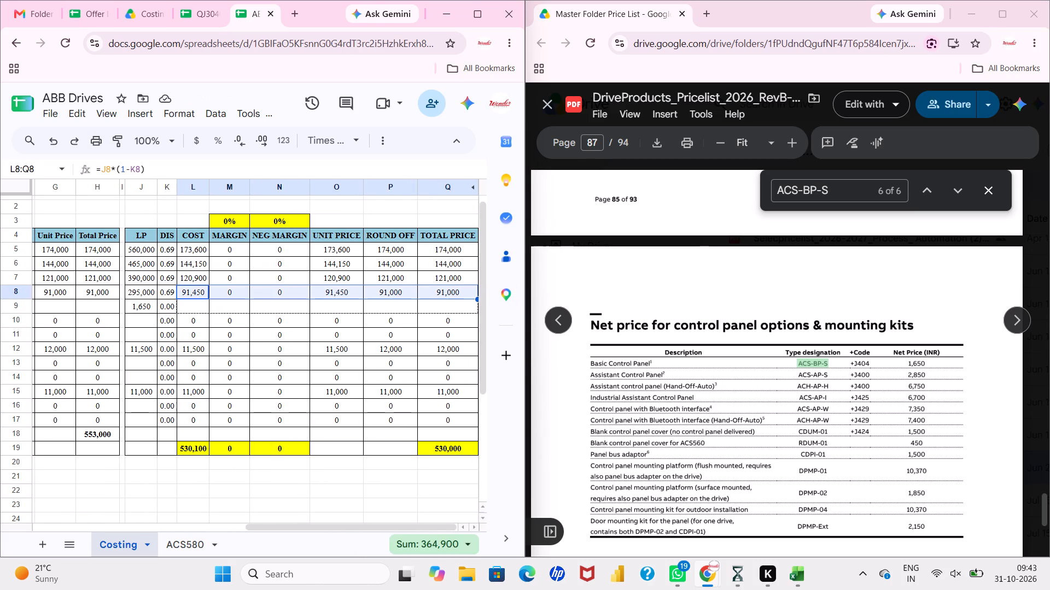
{"action": "left_click_drag", "start_coordinate": [476, 302], "coordinate": [476, 307]}
{"action": "left_click", "coordinate": [419, 308]}
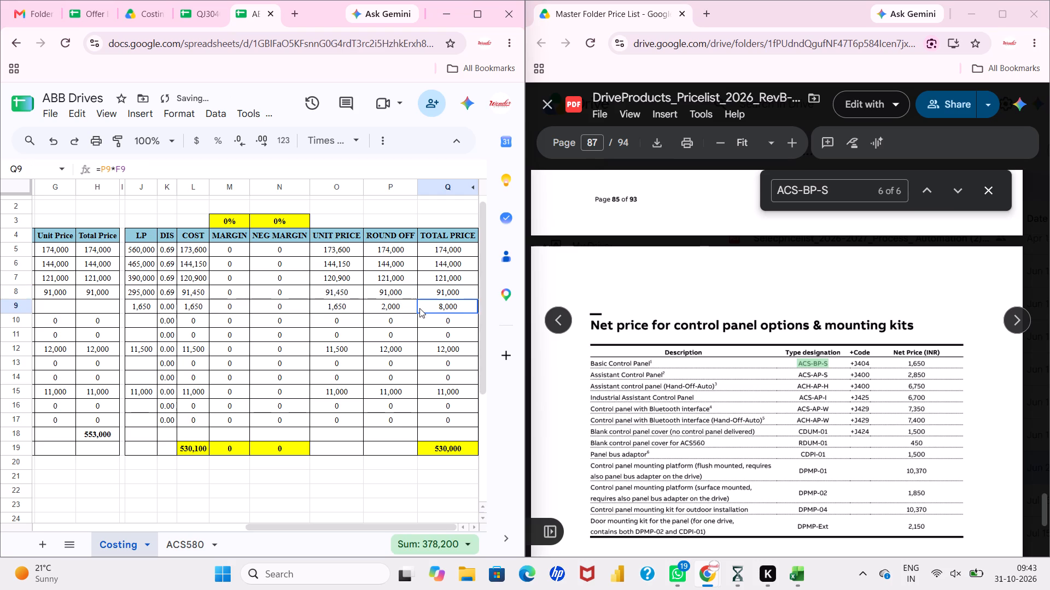
Fill the Unit Price and Total Price formulas from G8:H8 down into row 9.
{"action": "scroll", "coordinate": [419, 308], "scroll_direction": "right", "scroll_amount": 1}
{"action": "scroll", "coordinate": [456, 323], "scroll_direction": "left", "scroll_amount": 1}
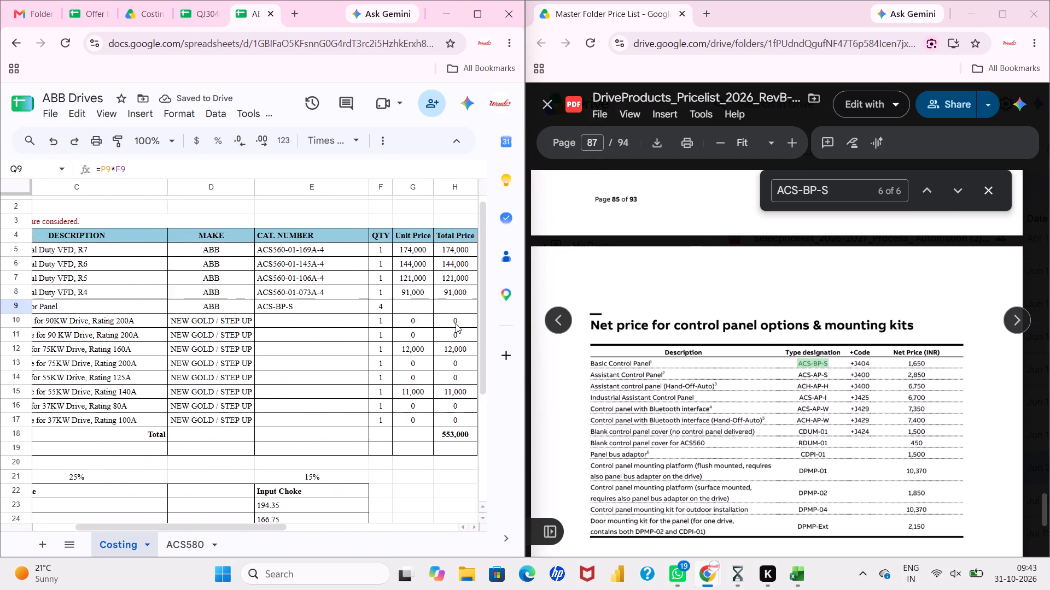
{"action": "scroll", "coordinate": [456, 323], "scroll_direction": "left", "scroll_amount": 1}
{"action": "left_click_drag", "start_coordinate": [359, 297], "coordinate": [396, 295]}
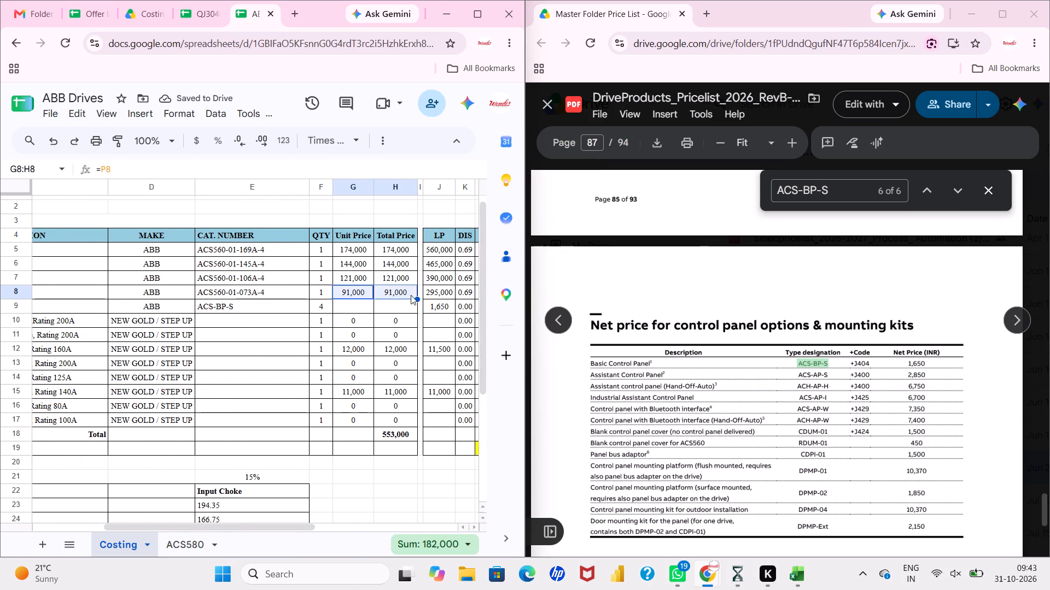
{"action": "left_click_drag", "start_coordinate": [418, 300], "coordinate": [418, 306]}
{"action": "left_click_drag", "start_coordinate": [418, 306], "coordinate": [418, 309]}
{"action": "left_click", "coordinate": [400, 311]}
Rename the Costing sheet as ACS560.
{"action": "scroll", "coordinate": [400, 311], "scroll_direction": "left", "scroll_amount": 2}
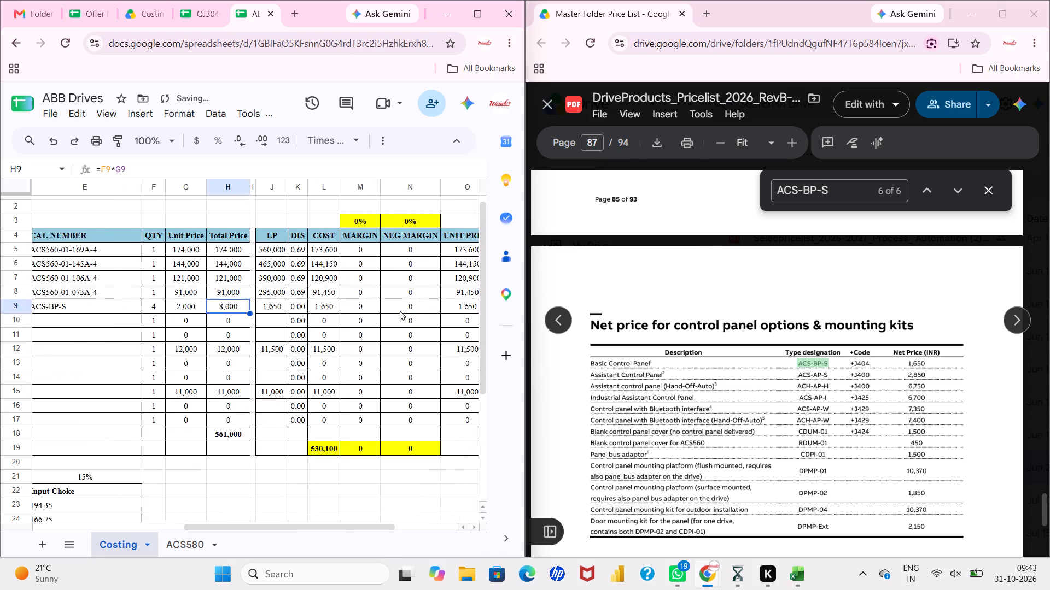
{"action": "scroll", "coordinate": [400, 311], "scroll_direction": "left", "scroll_amount": 1}
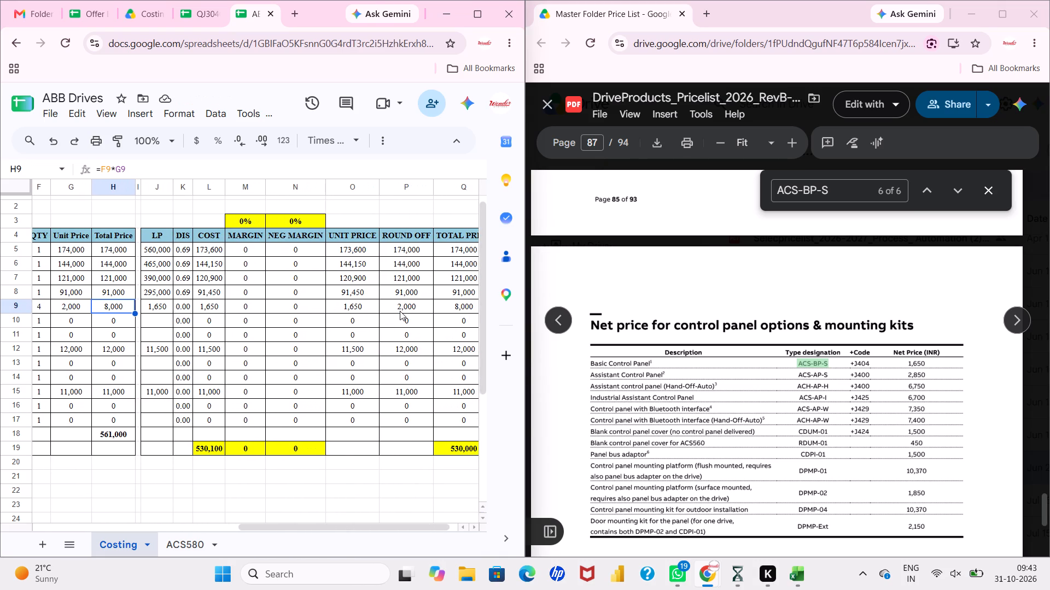
{"action": "scroll", "coordinate": [341, 381], "scroll_direction": "right", "scroll_amount": 1}
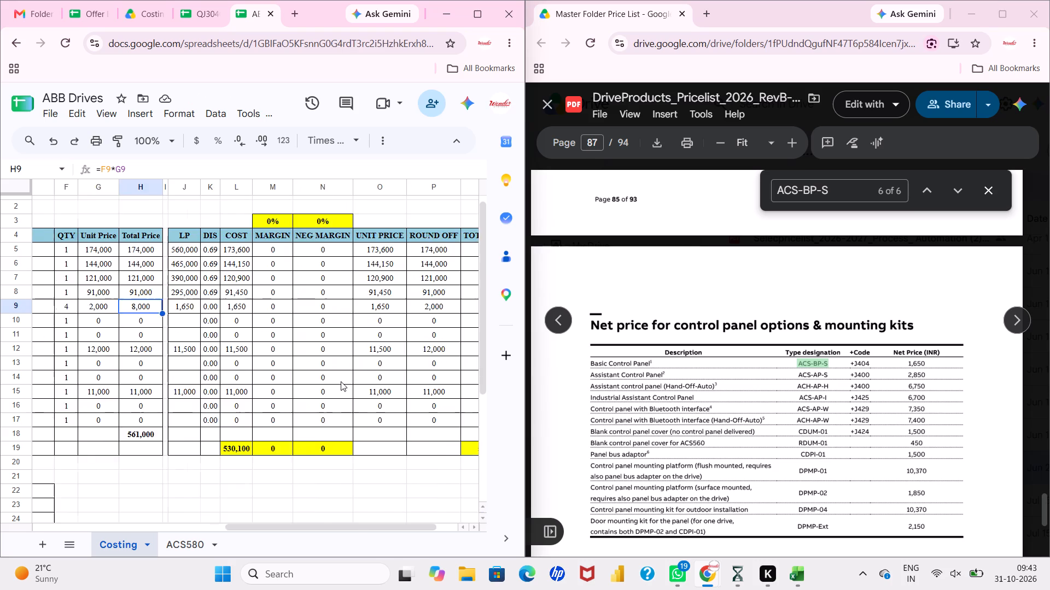
{"action": "scroll", "coordinate": [341, 381], "scroll_direction": "right", "scroll_amount": 1}
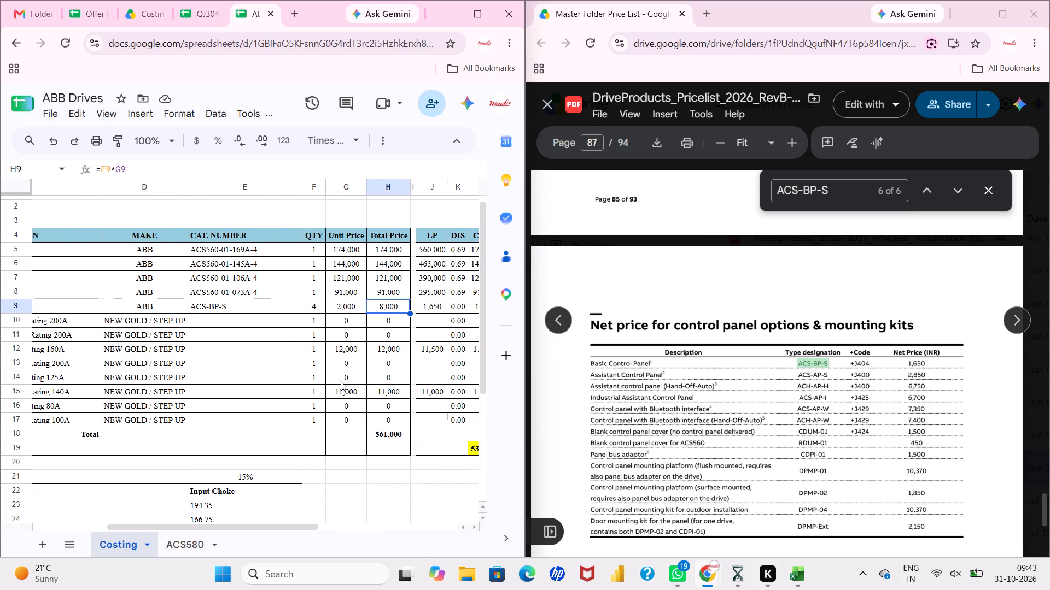
{"action": "scroll", "coordinate": [341, 381], "scroll_direction": "right", "scroll_amount": 1}
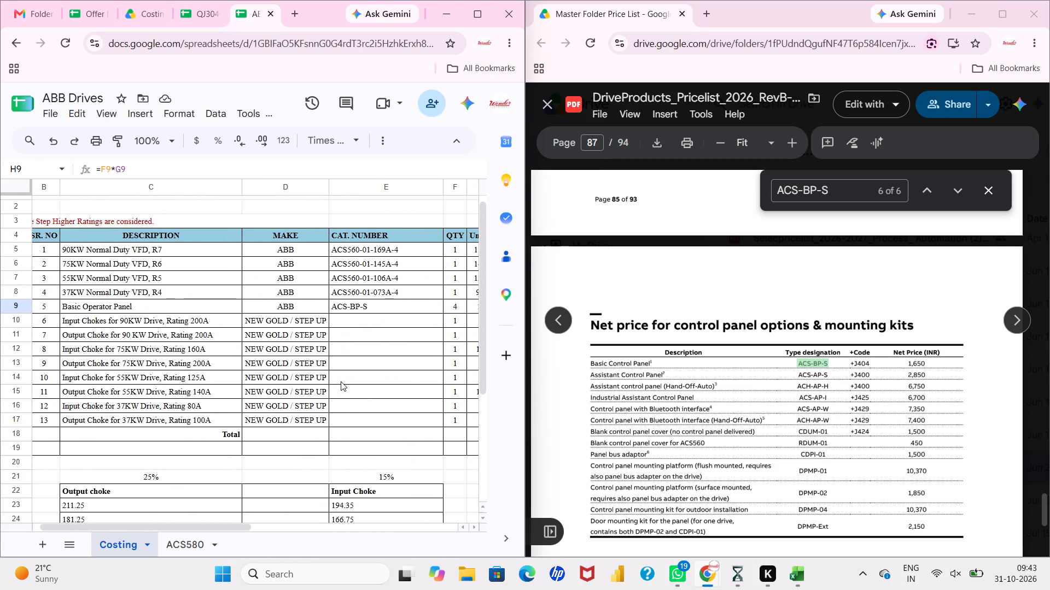
{"action": "scroll", "coordinate": [341, 381], "scroll_direction": "right", "scroll_amount": 1}
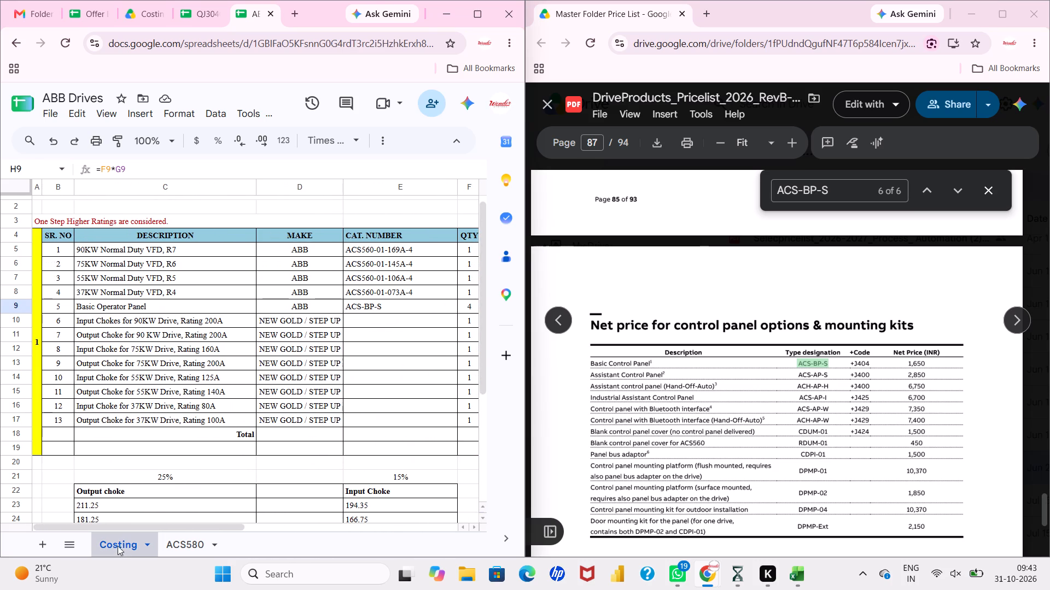
{"action": "right_click", "coordinate": [116, 547]}
{"action": "left_click", "coordinate": [136, 366]}
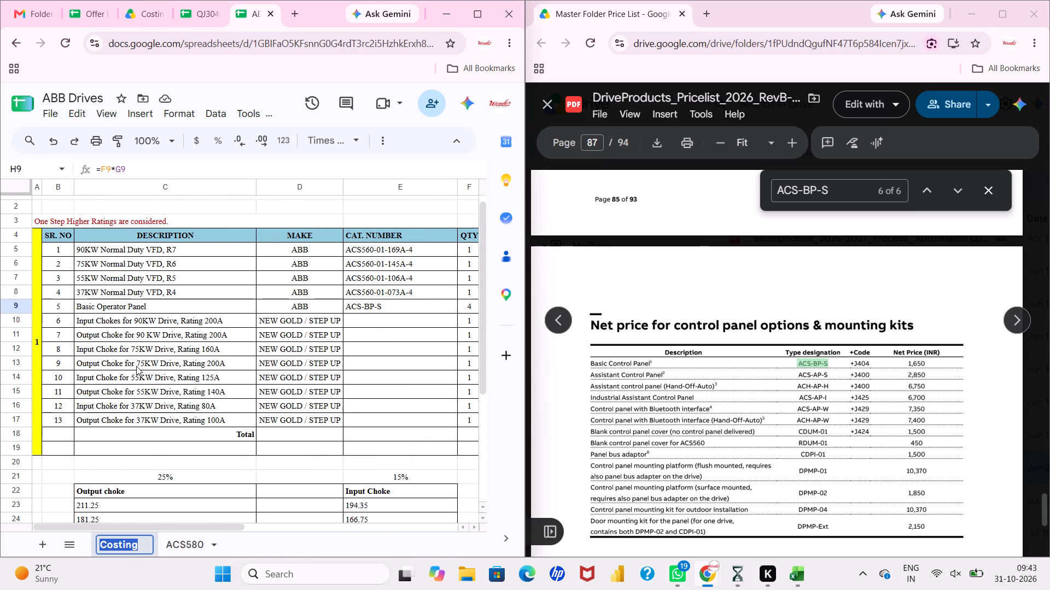
{"action": "type", "text": "ACS560"}
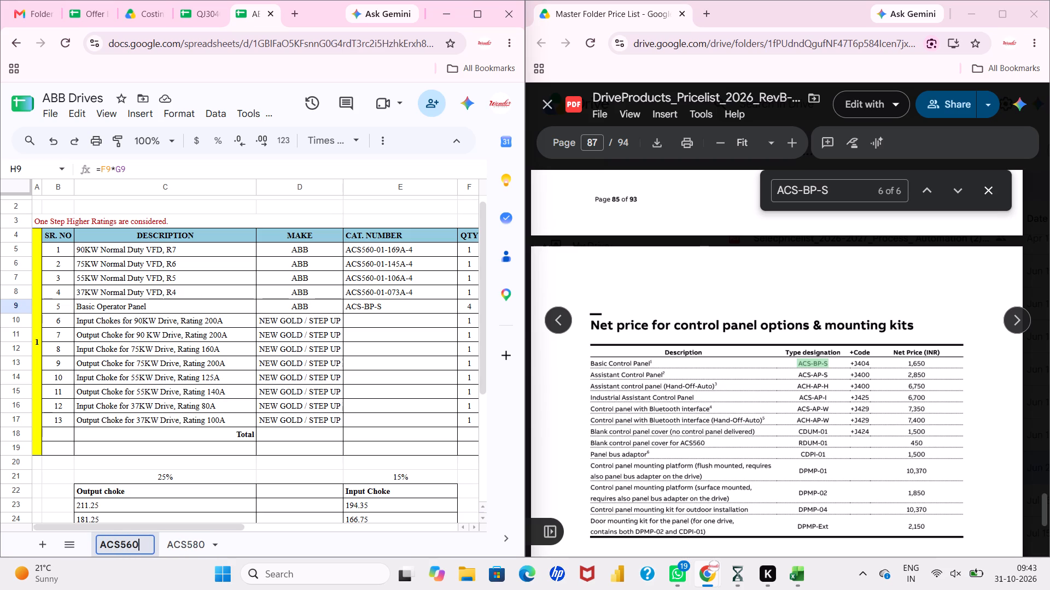
{"action": "key", "text": "Return"}
Look over the ACS560 sheet, checking the item table, the prices and the choke ratings below it.
{"action": "left_click", "coordinate": [166, 454]}
{"action": "scroll", "coordinate": [166, 454], "scroll_direction": "down", "scroll_amount": 1}
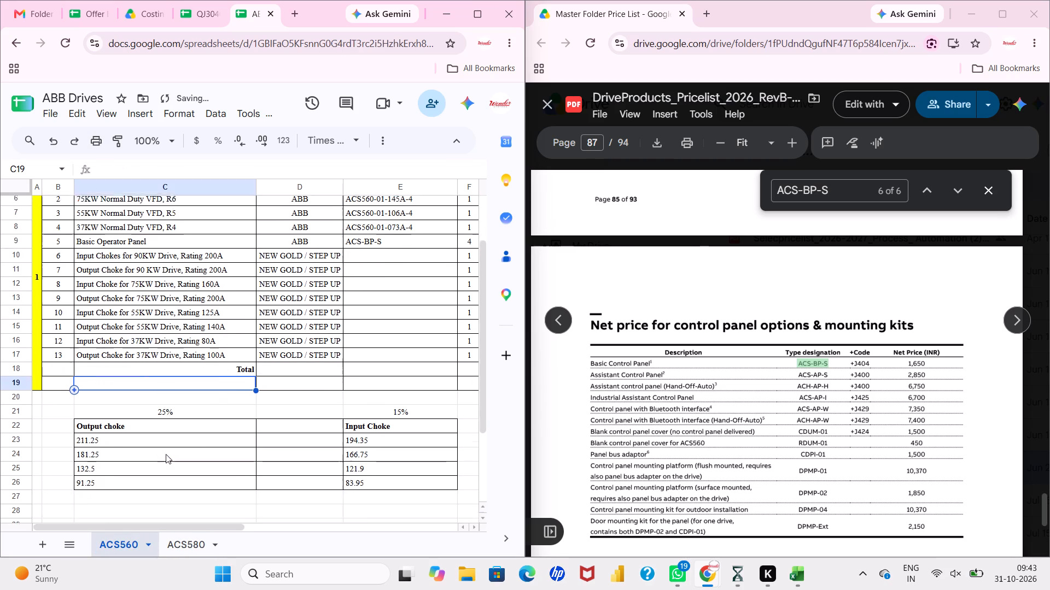
{"action": "scroll", "coordinate": [166, 454], "scroll_direction": "down", "scroll_amount": 1}
{"action": "scroll", "coordinate": [166, 454], "scroll_direction": "up", "scroll_amount": 2}
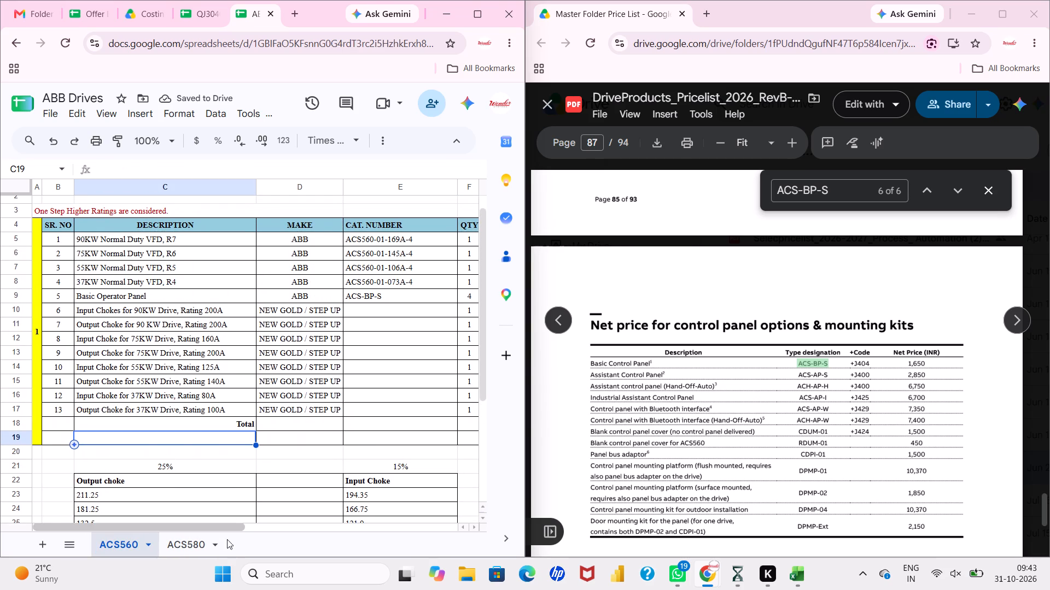
{"action": "scroll", "coordinate": [215, 465], "scroll_direction": "up", "scroll_amount": 1}
{"action": "scroll", "coordinate": [215, 465], "scroll_direction": "left", "scroll_amount": 1}
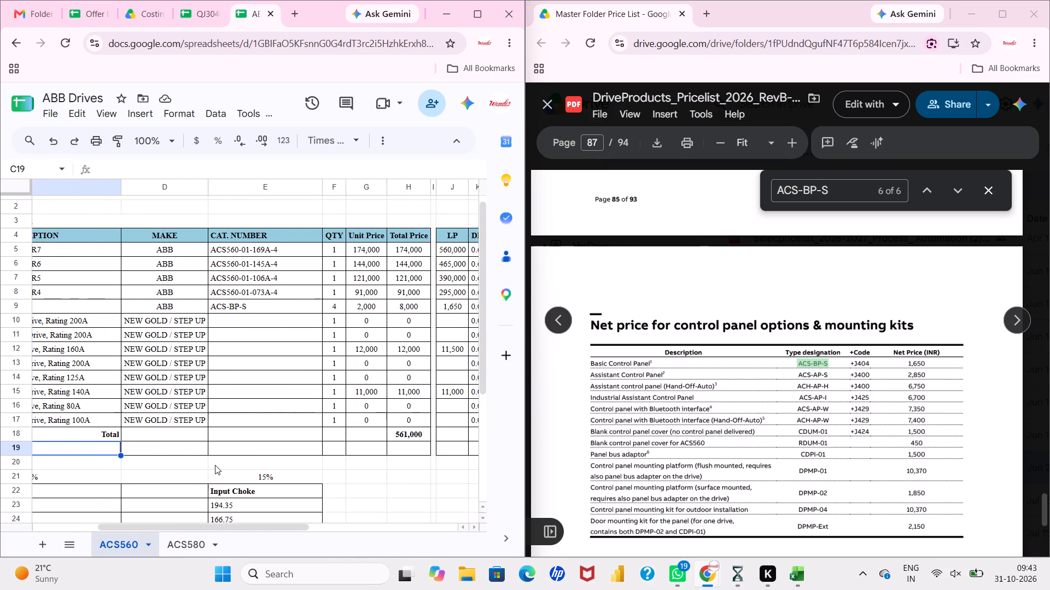
{"action": "scroll", "coordinate": [215, 465], "scroll_direction": "left", "scroll_amount": 1}
Switch to the ACS580 sheet and examine its notes, item list and the rows below the table.
{"action": "left_click", "coordinate": [189, 543]}
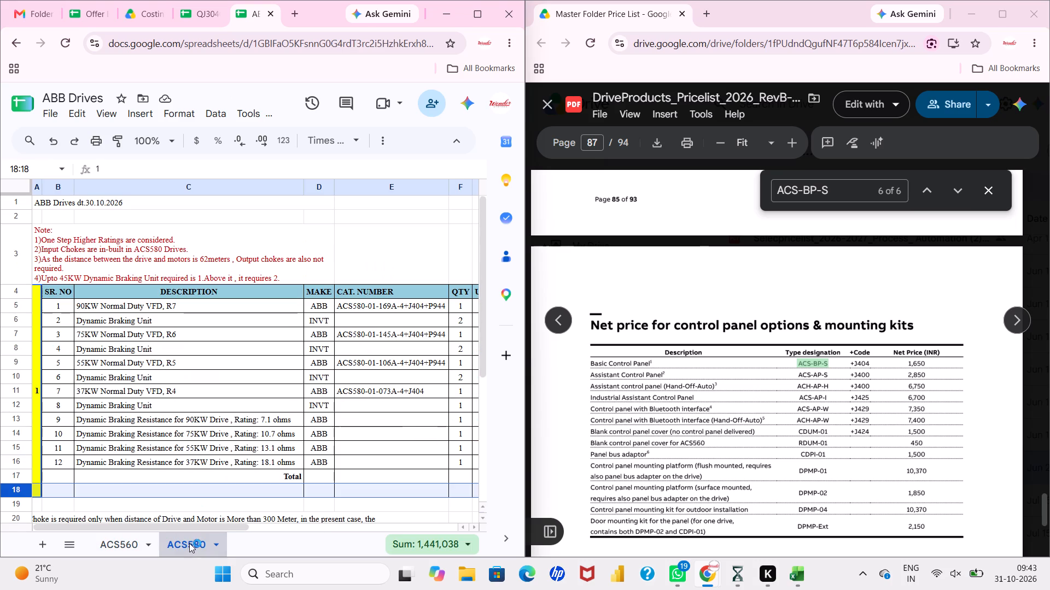
{"action": "left_click", "coordinate": [311, 253]}
{"action": "left_click", "coordinate": [358, 249]}
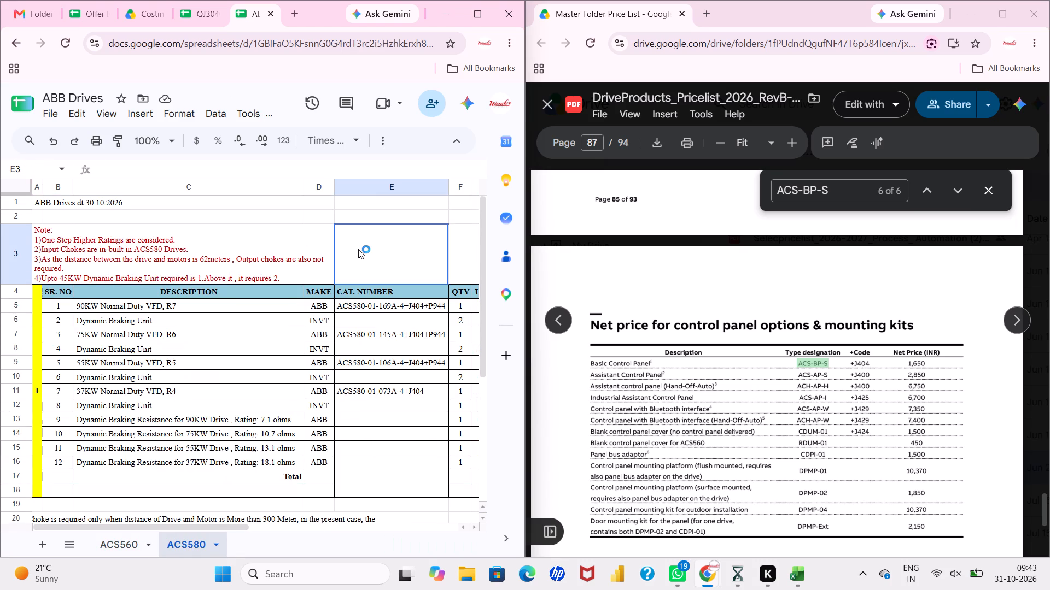
{"action": "scroll", "coordinate": [358, 249], "scroll_direction": "right", "scroll_amount": 1}
{"action": "left_click", "coordinate": [207, 24]}
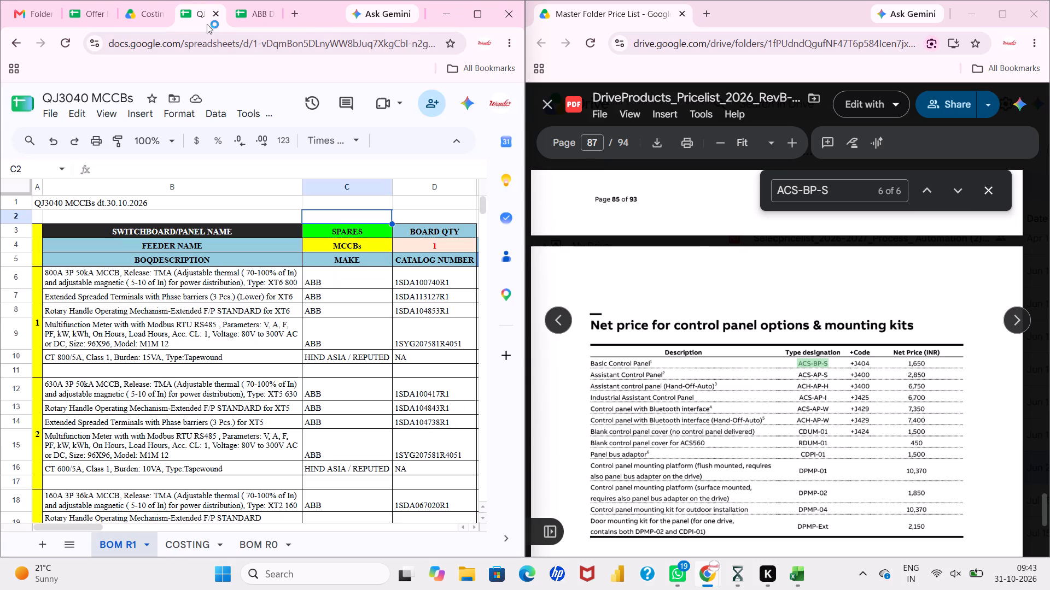
{"action": "left_click", "coordinate": [252, 16]}
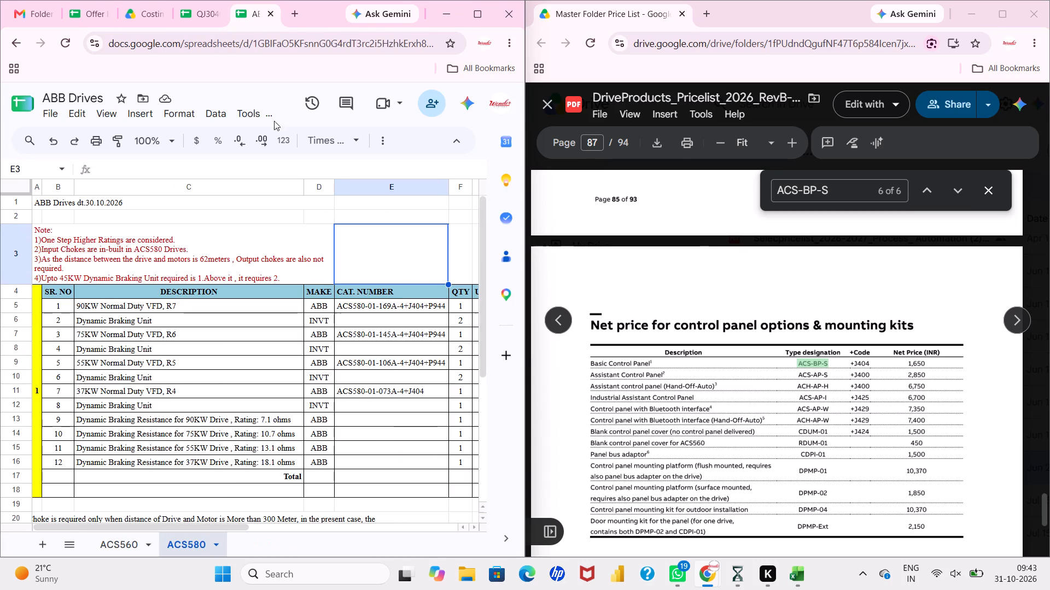
{"action": "left_click", "coordinate": [367, 261]}
{"action": "scroll", "coordinate": [367, 261], "scroll_direction": "down", "scroll_amount": 1}
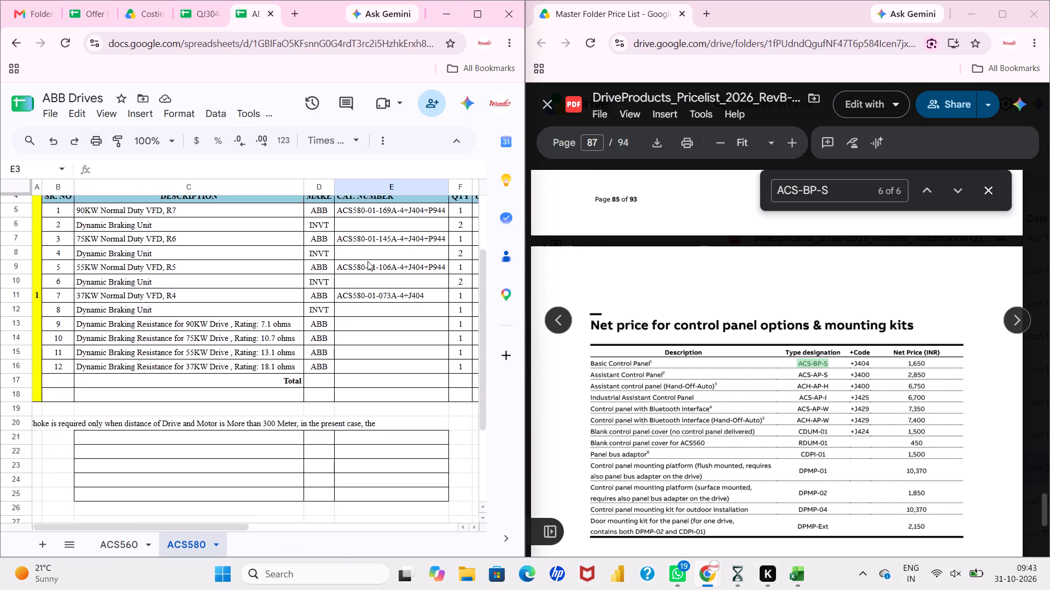
{"action": "scroll", "coordinate": [367, 261], "scroll_direction": "down", "scroll_amount": 1}
{"action": "scroll", "coordinate": [76, 333], "scroll_direction": "right", "scroll_amount": 2}
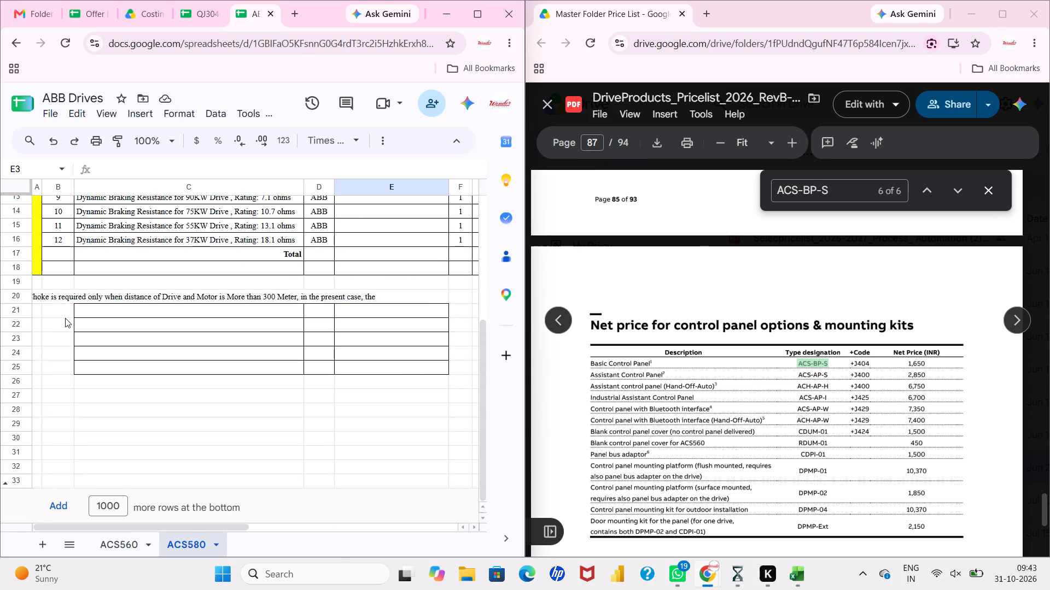
{"action": "left_click_drag", "start_coordinate": [23, 298], "coordinate": [17, 350]}
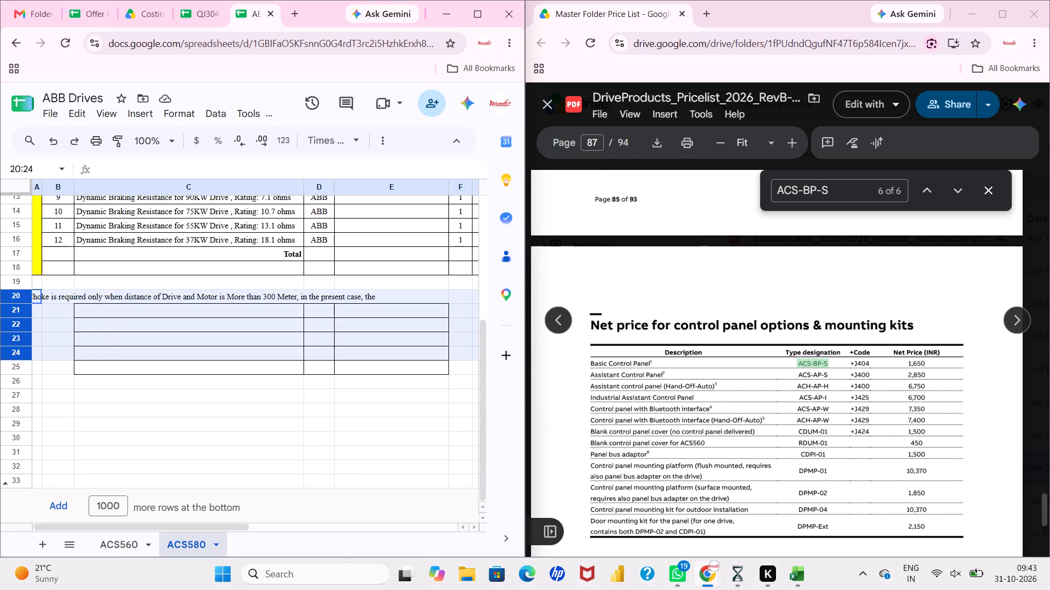
{"action": "left_click_drag", "start_coordinate": [17, 350], "coordinate": [17, 371]}
{"action": "left_click", "coordinate": [102, 416]}
{"action": "scroll", "coordinate": [102, 416], "scroll_direction": "up", "scroll_amount": 3}
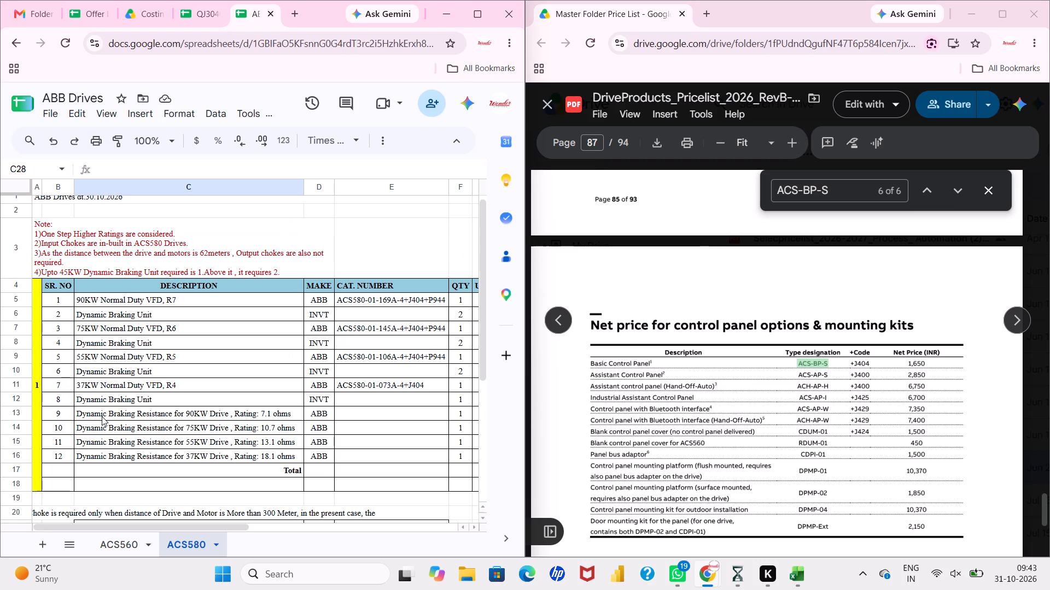
{"action": "left_click", "coordinate": [85, 276]}
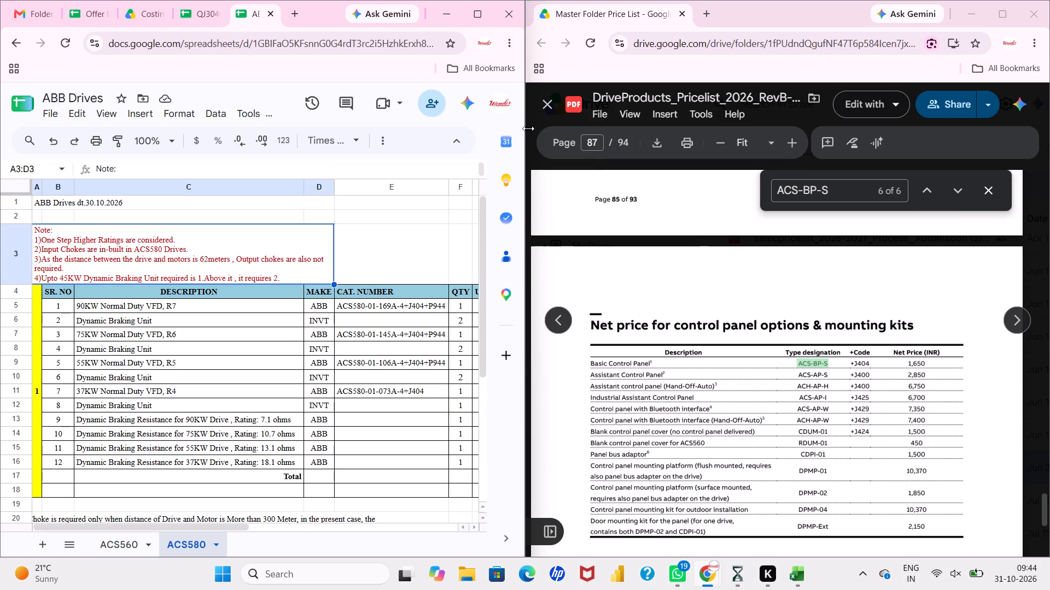
Close the DriveProducts price list PDF and return to its Drive folder.
{"action": "left_click", "coordinate": [546, 107]}
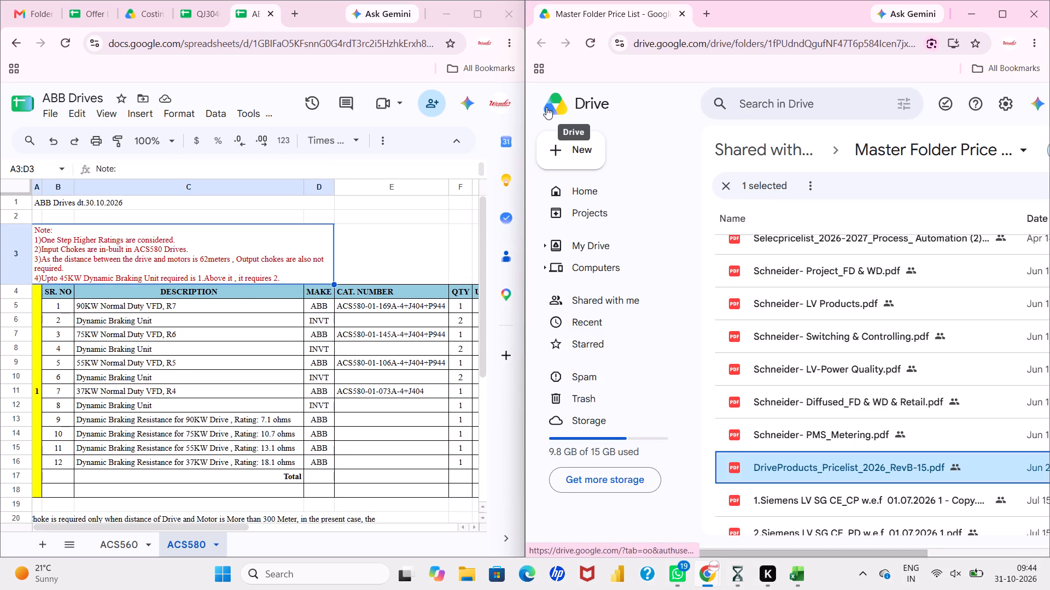
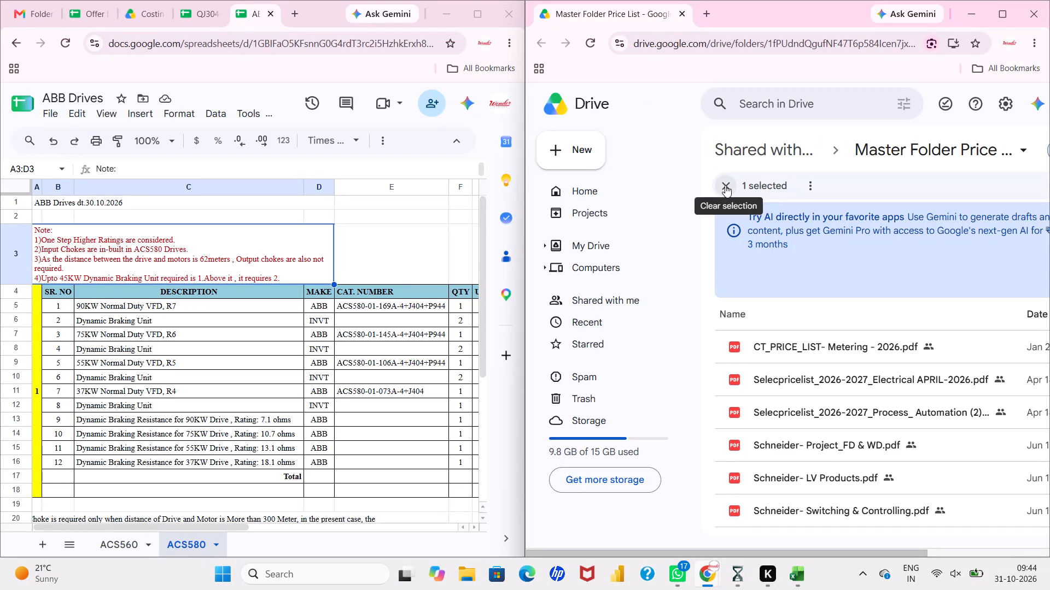
Clear the file selection in the Master Folder Price List folder.
{"action": "left_click", "coordinate": [725, 185]}
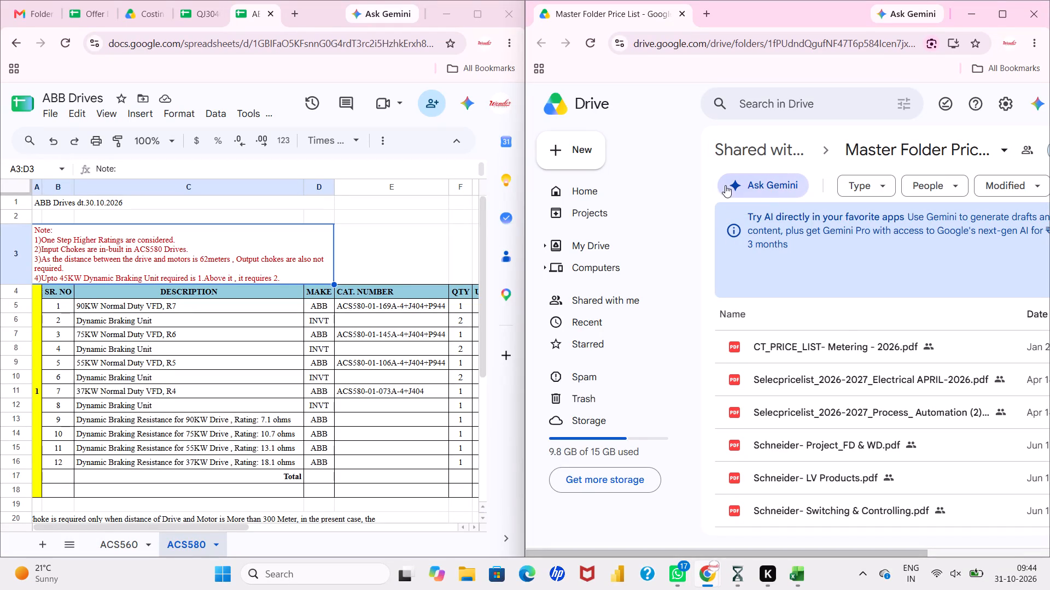
{"action": "left_click", "coordinate": [632, 151]}
{"action": "scroll", "coordinate": [632, 151], "scroll_direction": "up", "scroll_amount": 1}
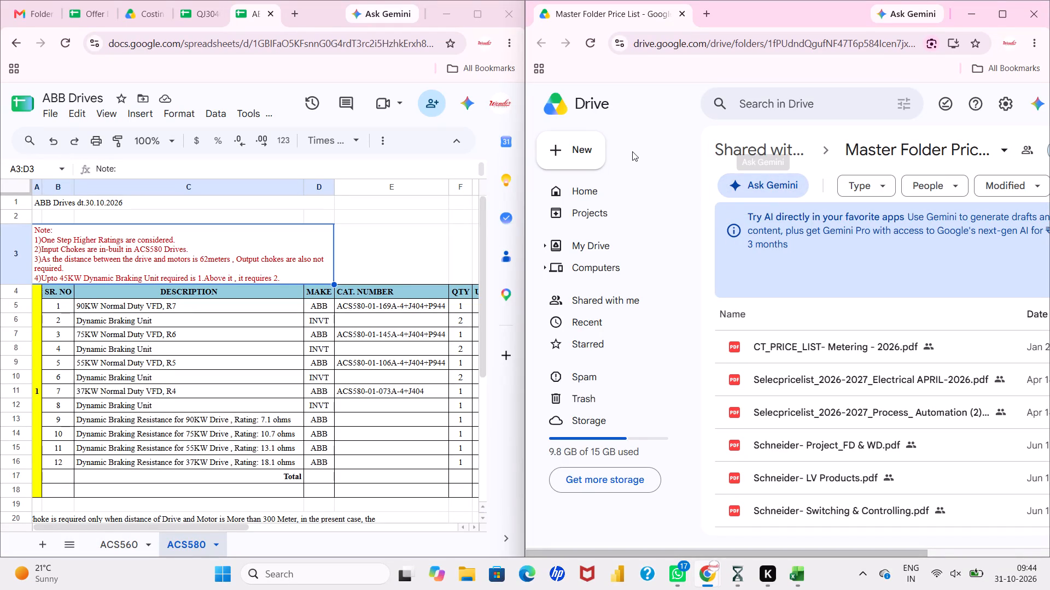
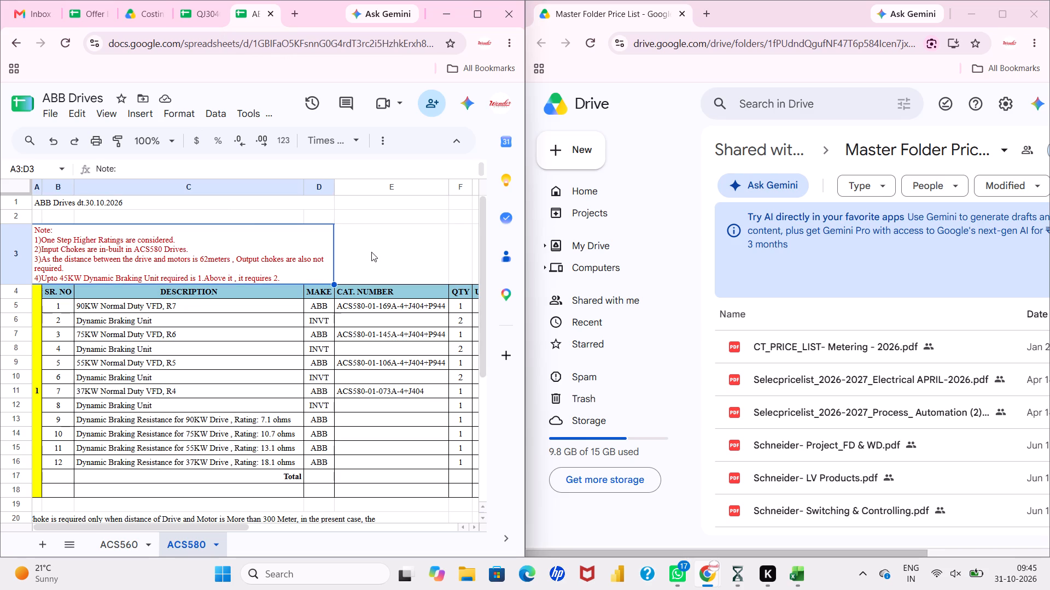
Search Google in a new tab for "kw to amp formula".
{"action": "left_click", "coordinate": [371, 252]}
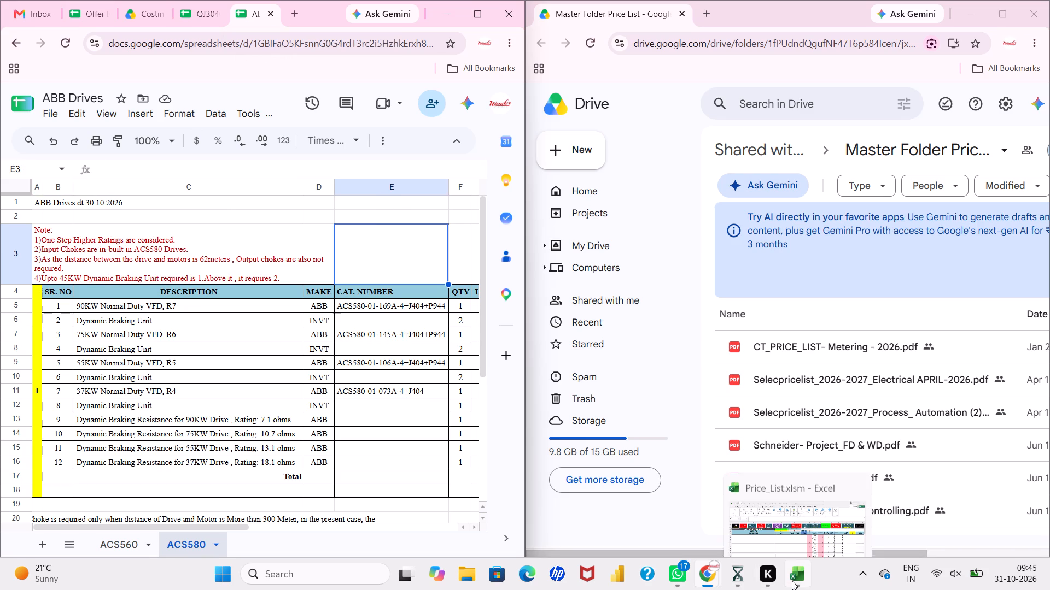
{"action": "left_click", "coordinate": [709, 17]}
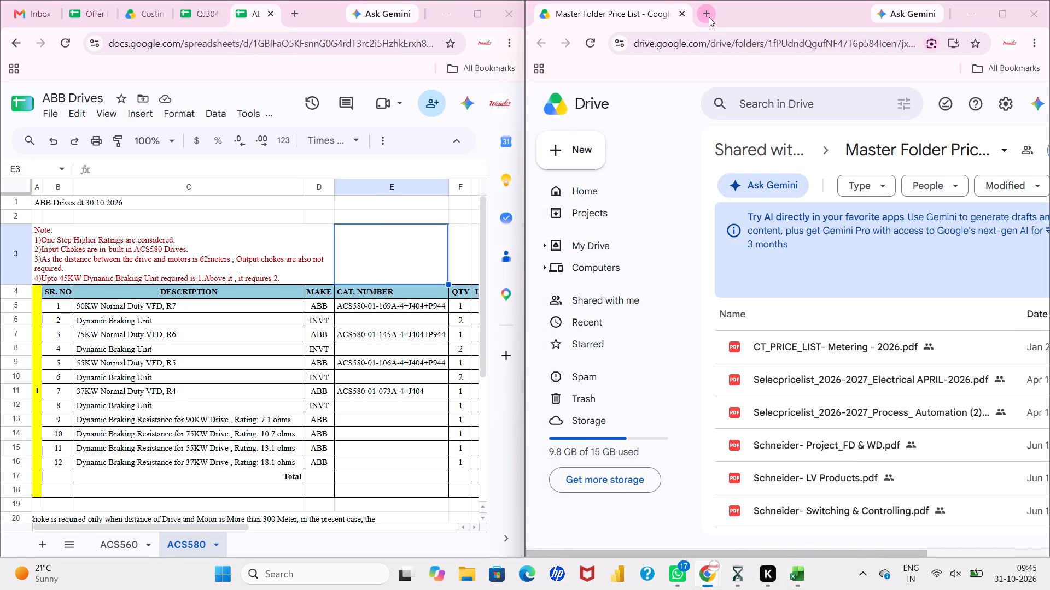
{"action": "type", "text": "KW TO"}
{"action": "key", "text": "space"}
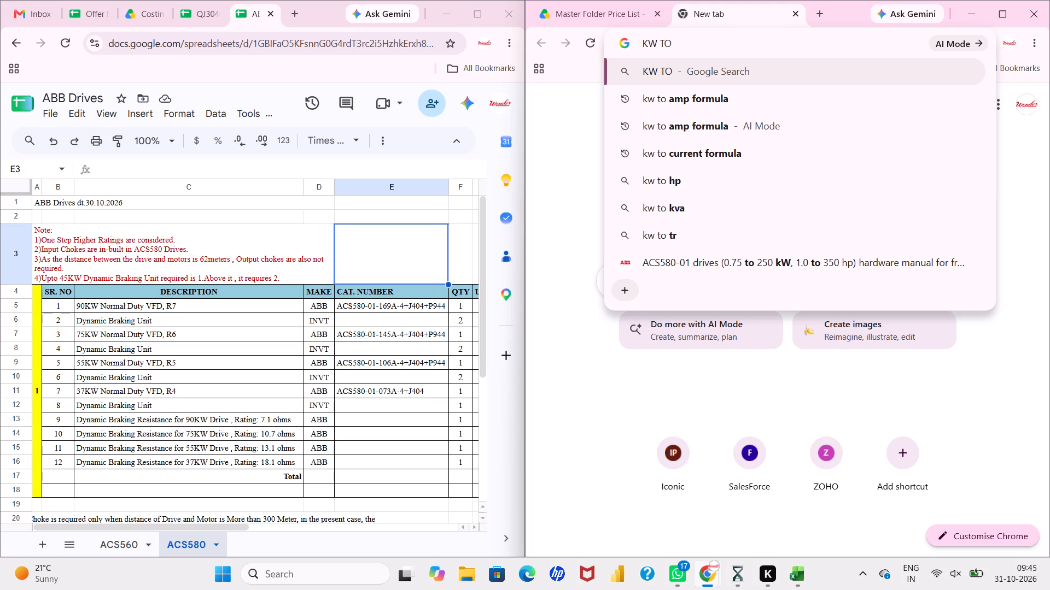
{"action": "key", "text": "Down"}
{"action": "key", "text": "Return"}
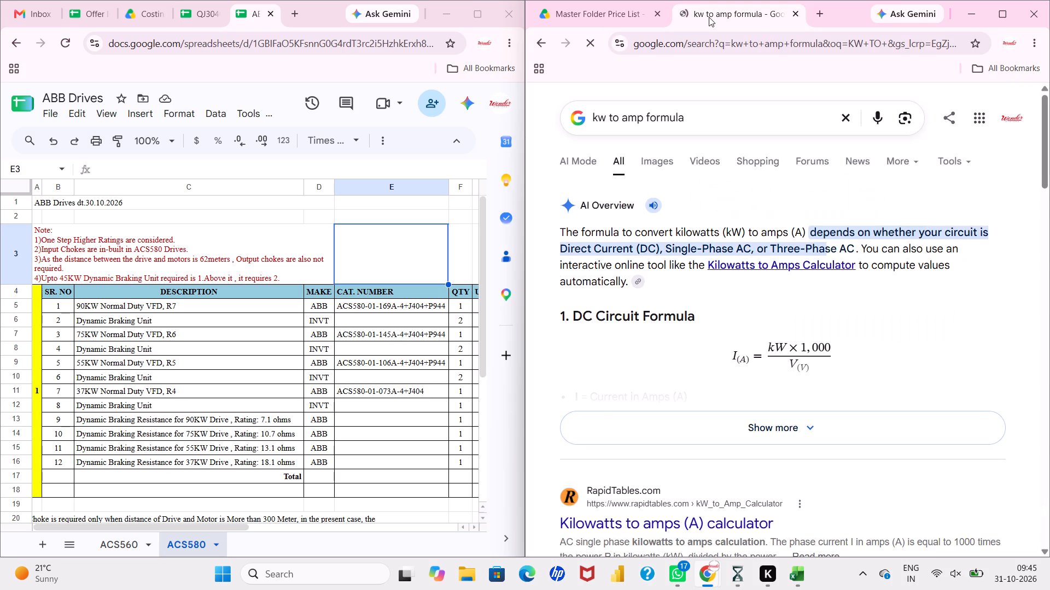
{"action": "left_click", "coordinate": [727, 433]}
{"action": "scroll", "coordinate": [727, 433], "scroll_direction": "down", "scroll_amount": 2}
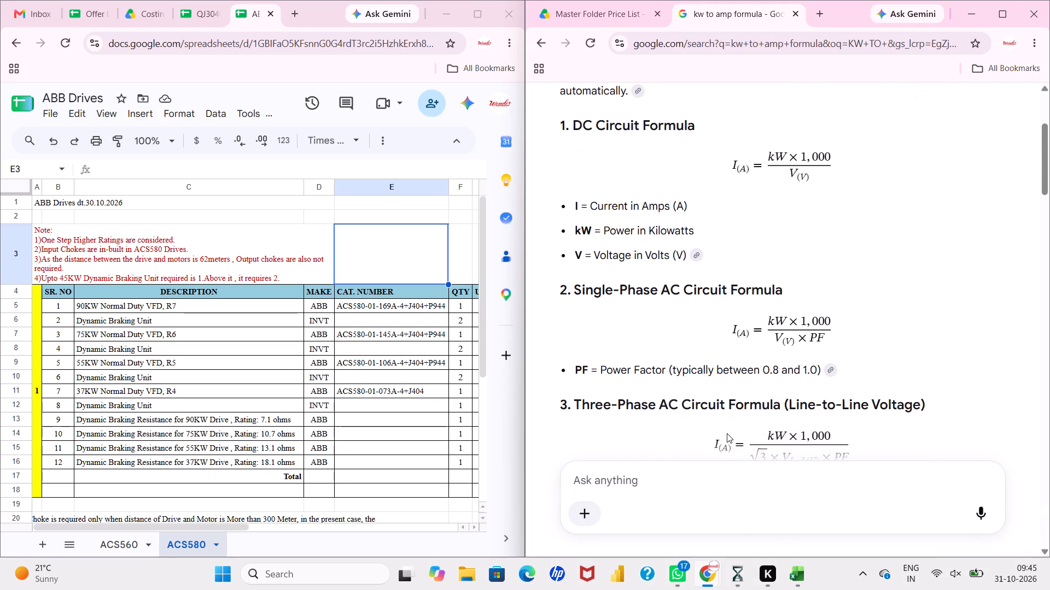
{"action": "scroll", "coordinate": [727, 433], "scroll_direction": "down", "scroll_amount": 3}
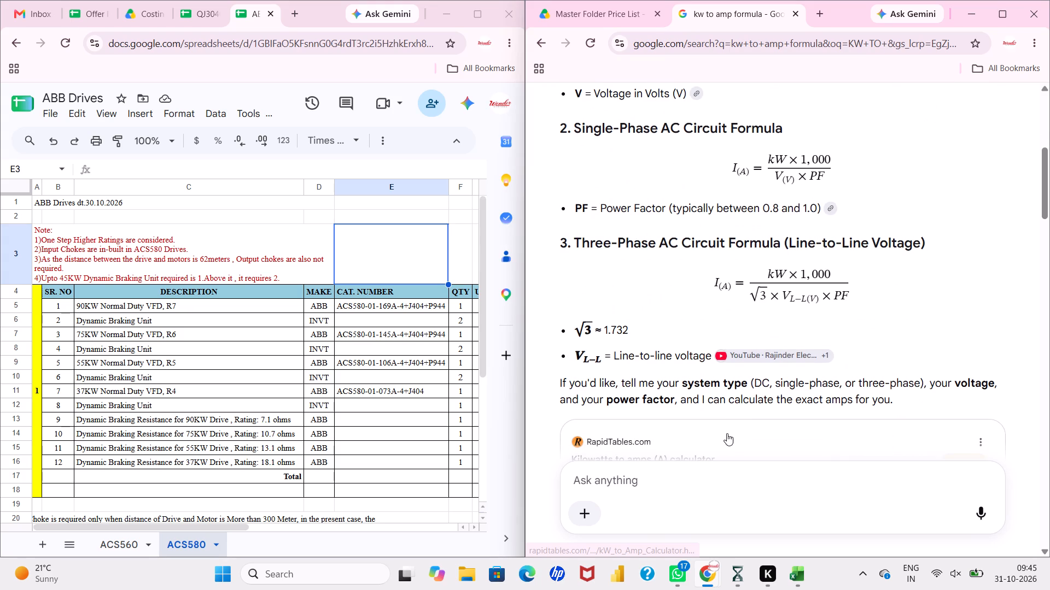
{"action": "scroll", "coordinate": [727, 433], "scroll_direction": "down", "scroll_amount": 1}
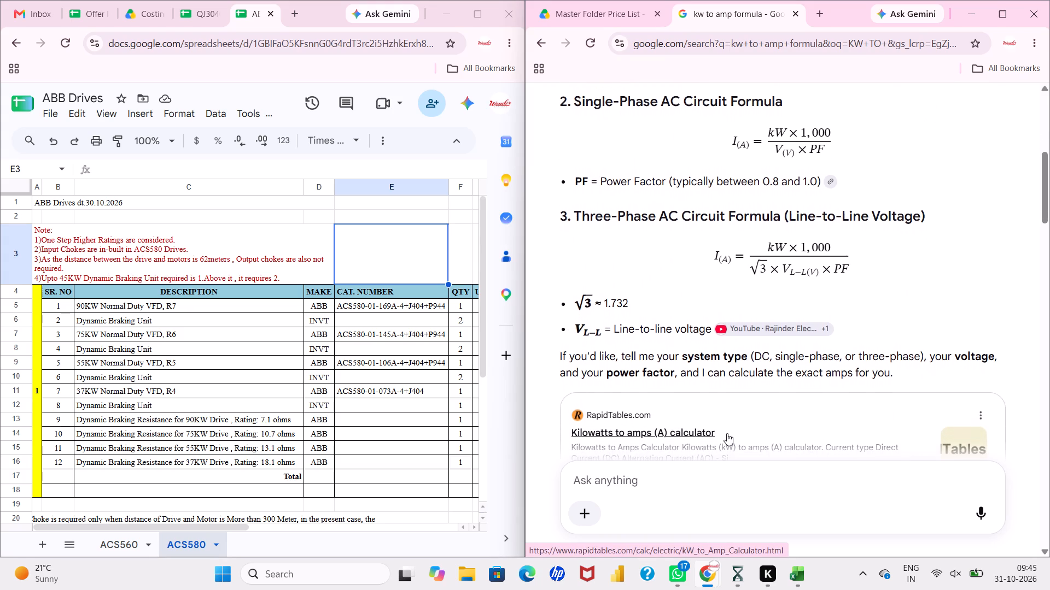
{"action": "scroll", "coordinate": [727, 433], "scroll_direction": "down", "scroll_amount": 3}
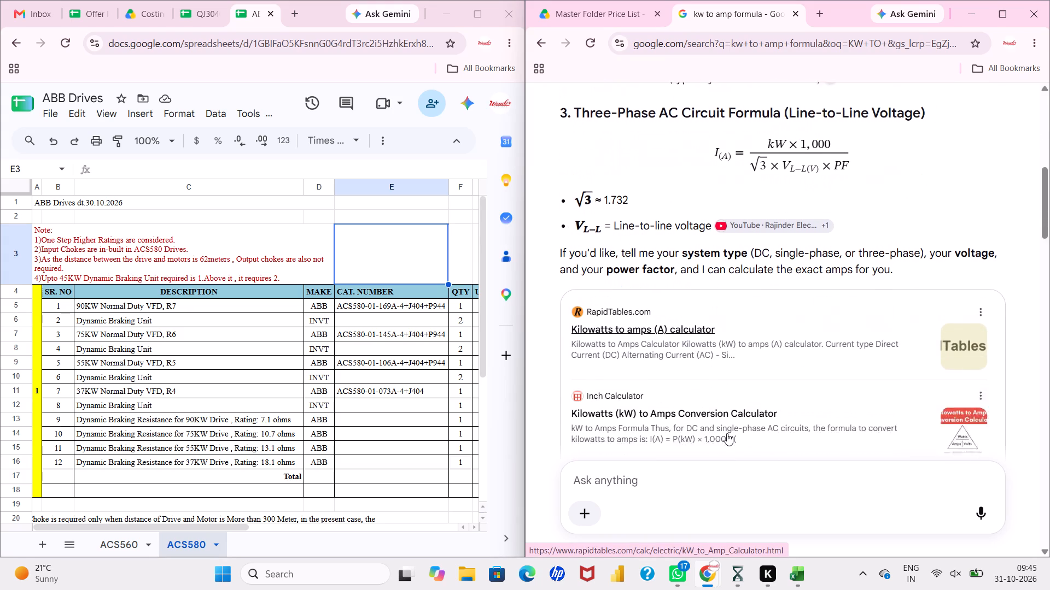